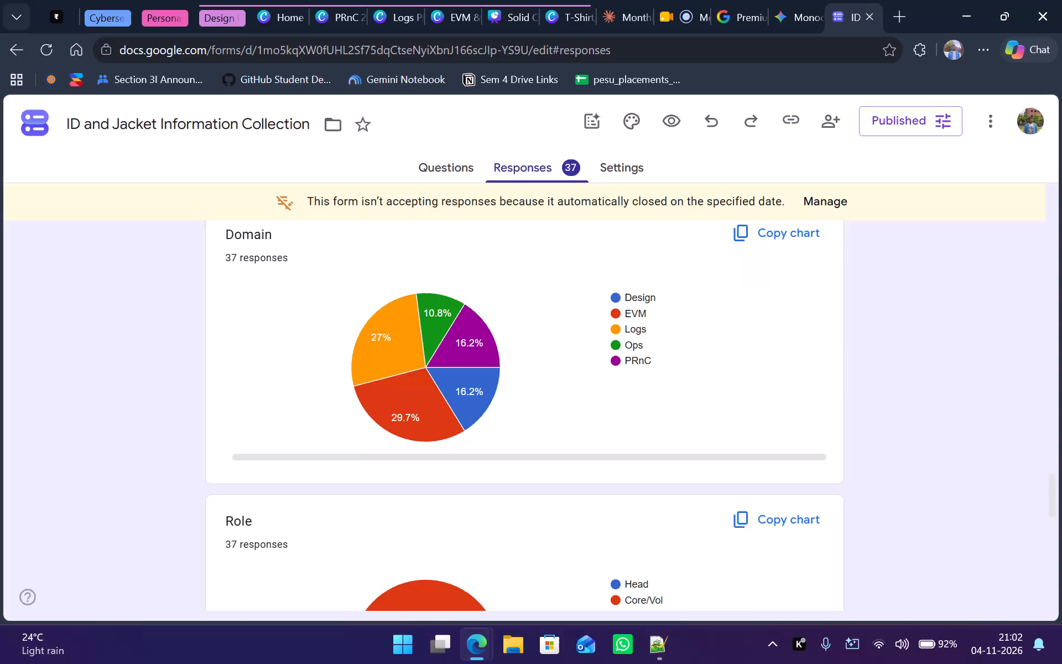
In the T-Shirt/Hoodie Design, add the solid black blood bag with heart from the blood donation graphics and recolour it dark maroon.
left_click(561, 0)
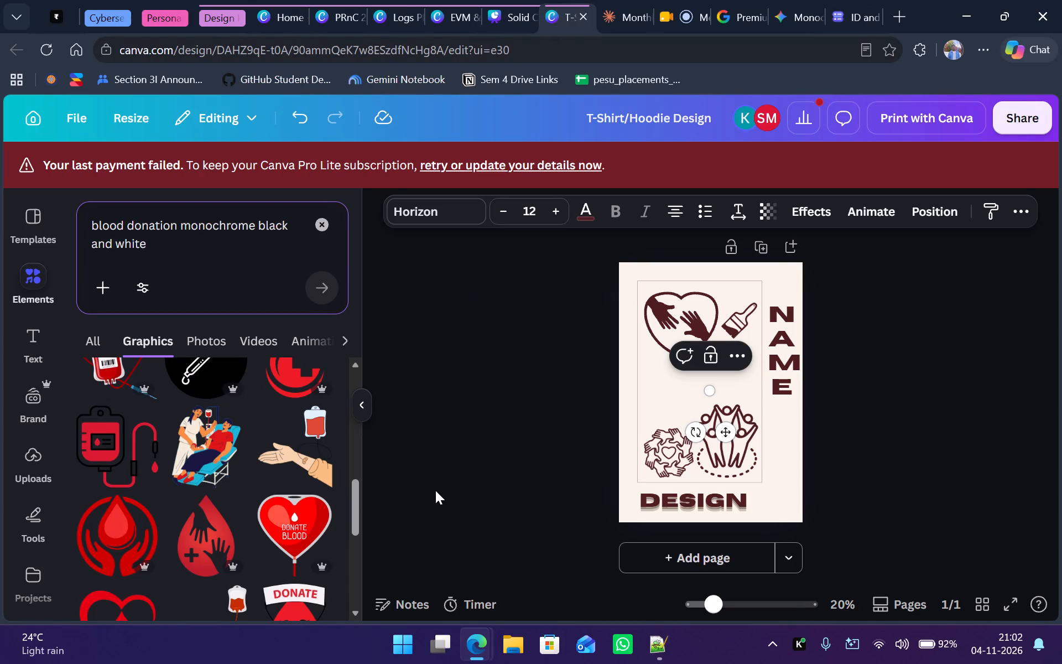
scroll(299, 459, "up", 3)
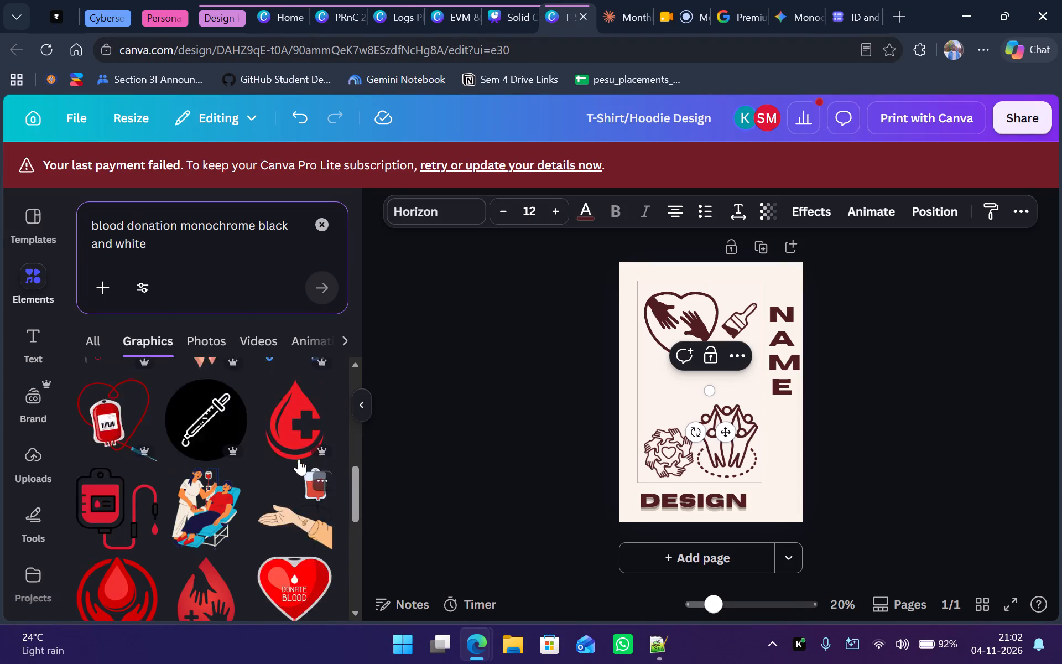
scroll(262, 434, "up", 4)
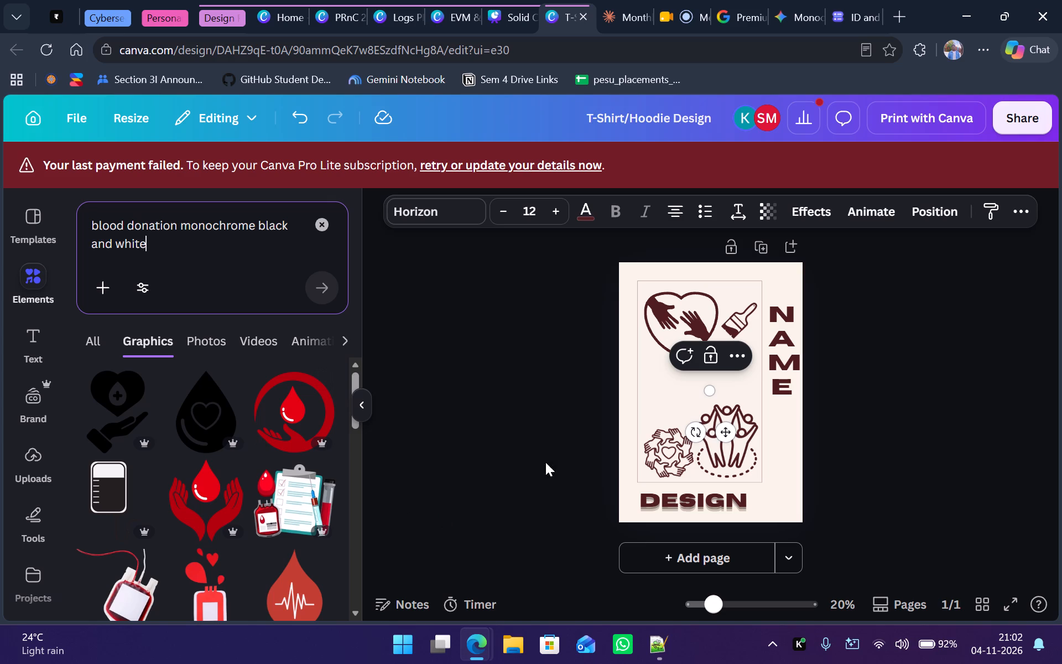
scroll(211, 419, "down", 1)
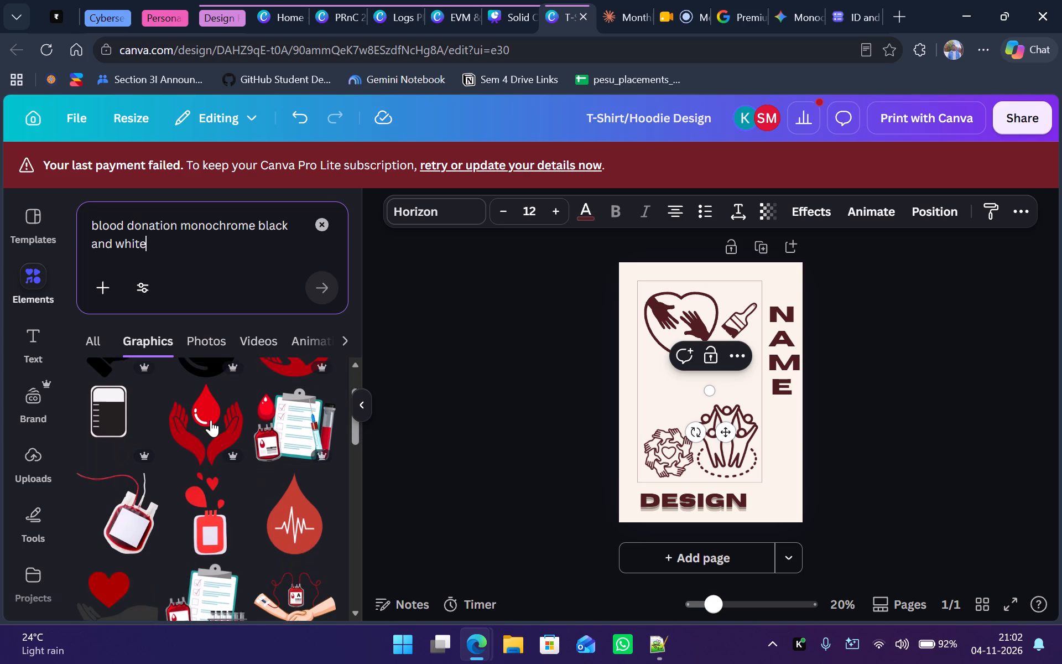
scroll(211, 423, "down", 2)
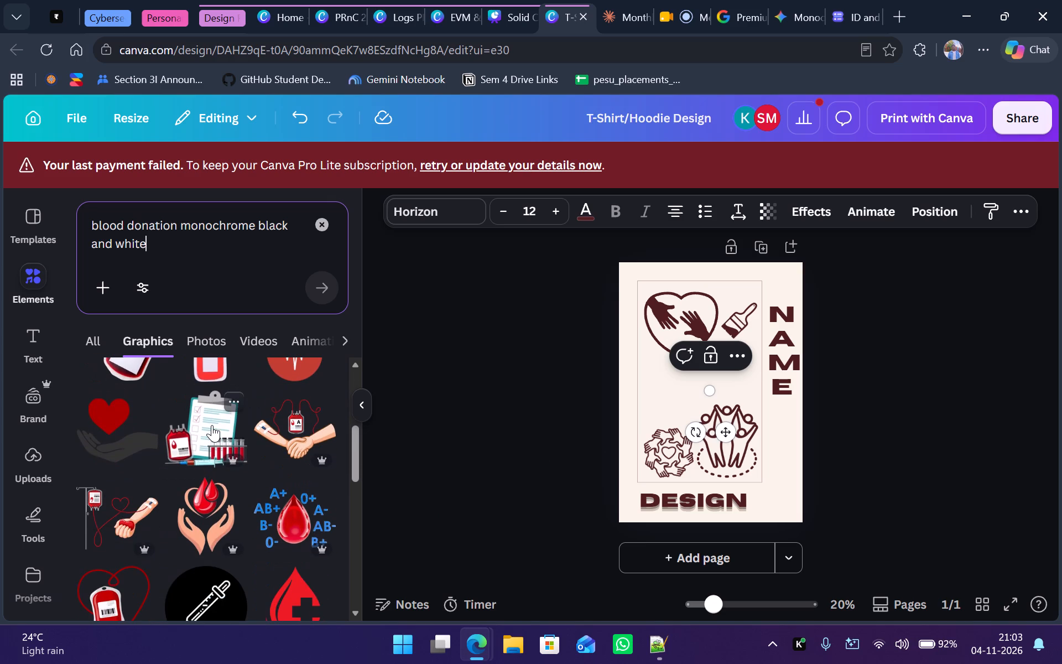
scroll(212, 425, "down", 4)
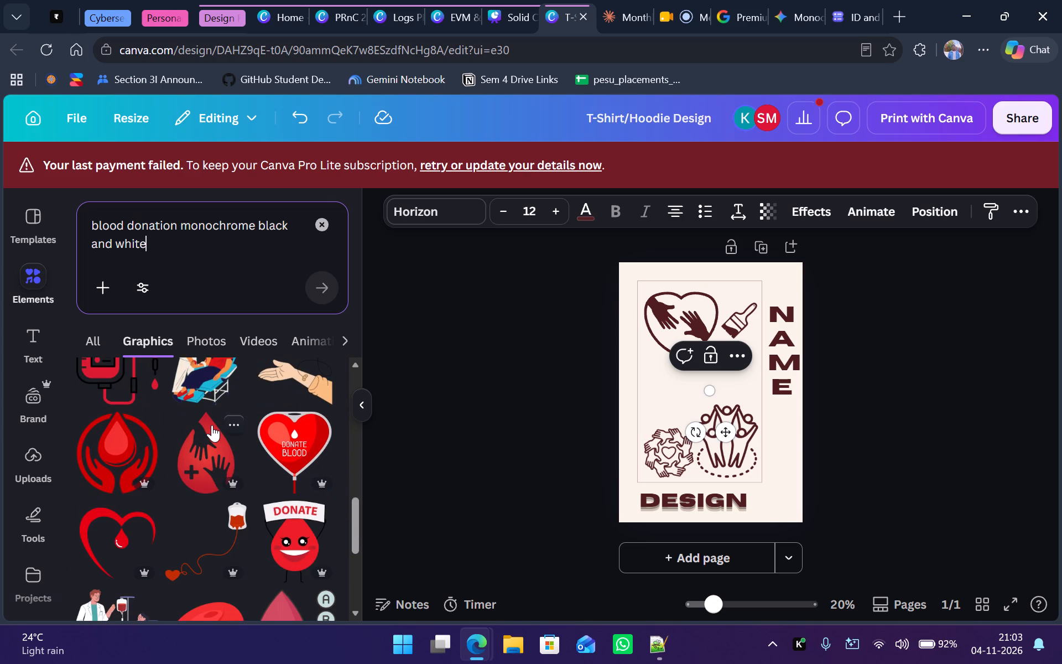
scroll(212, 425, "down", 1)
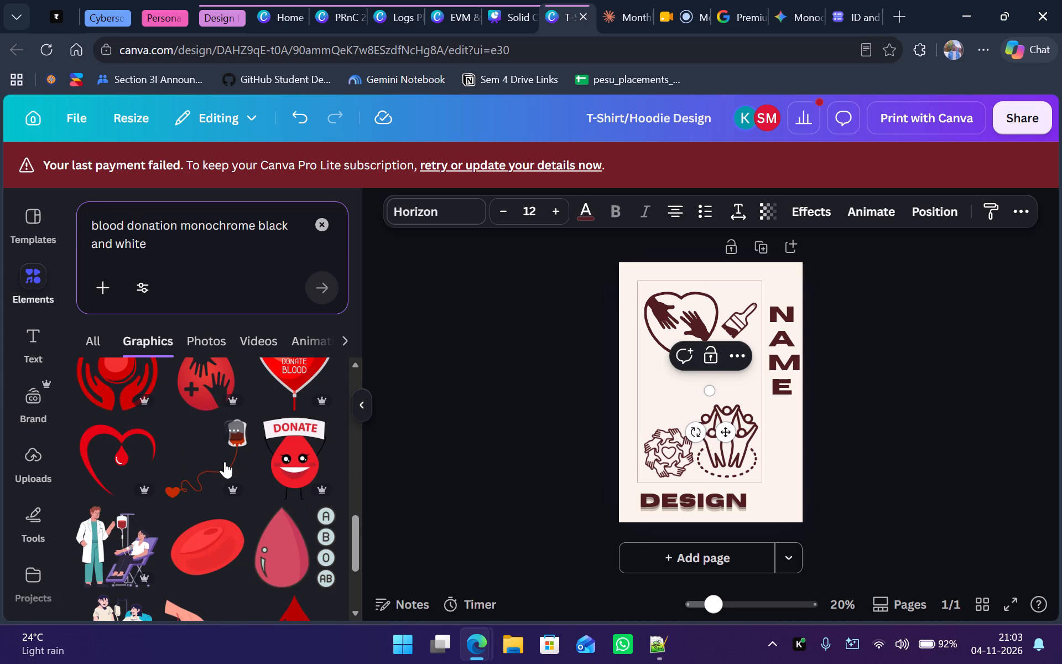
scroll(223, 461, "down", 4)
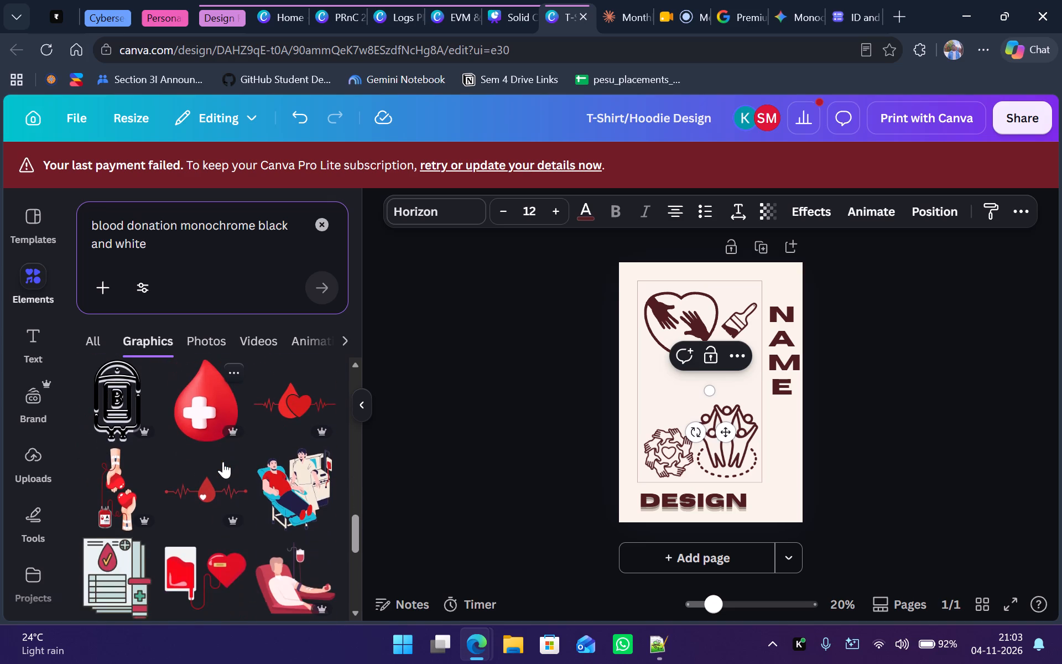
scroll(223, 461, "down", 9)
scroll(252, 416, "down", 4)
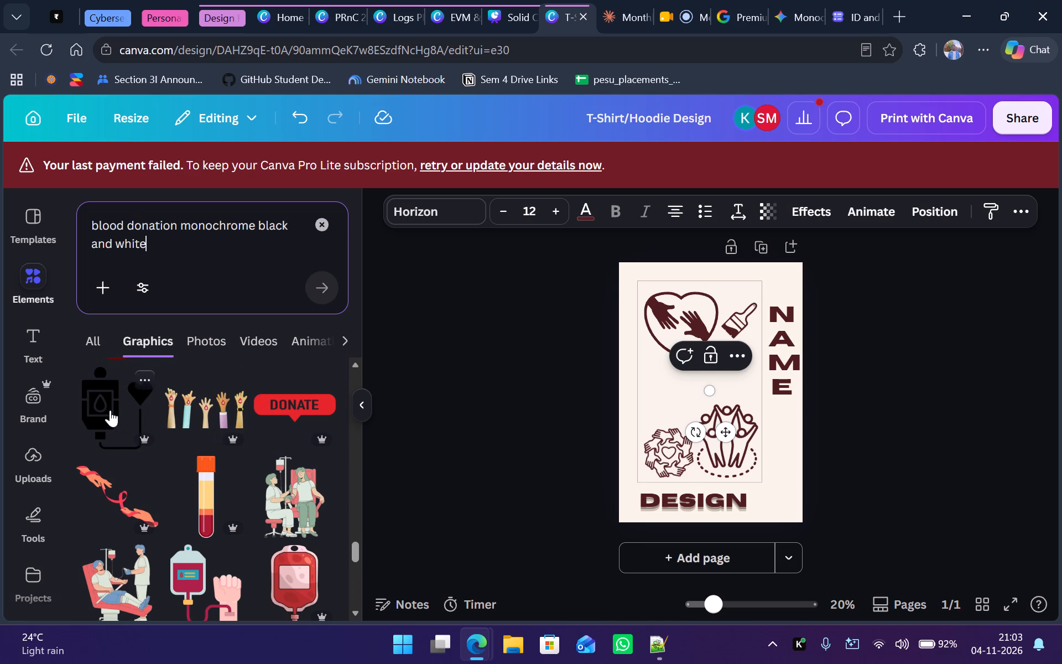
left_click(110, 410)
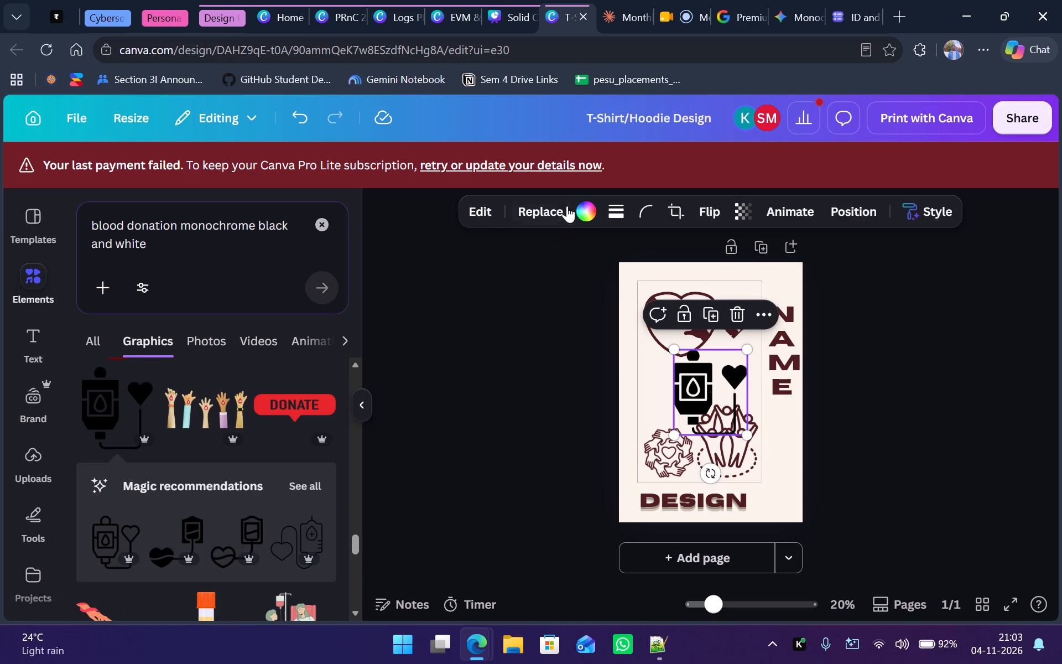
left_click(582, 212)
left_click(167, 345)
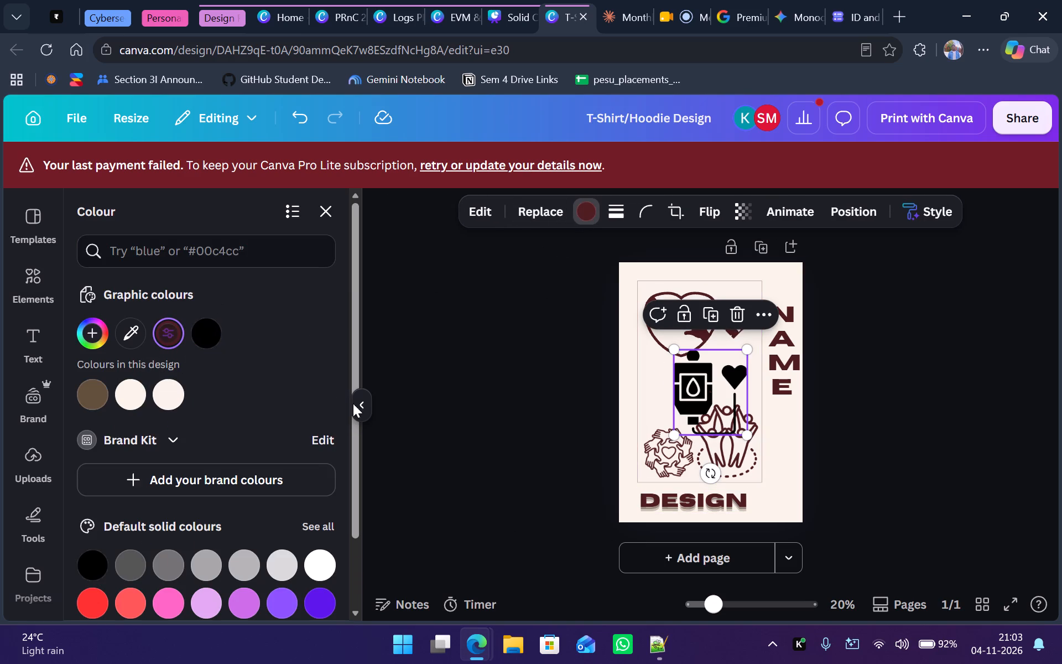
Shrink the blood bag graphic to about 8.2 wide by 9.5 high and place it above the circle of hands.
left_click_drag(707, 391, 679, 401)
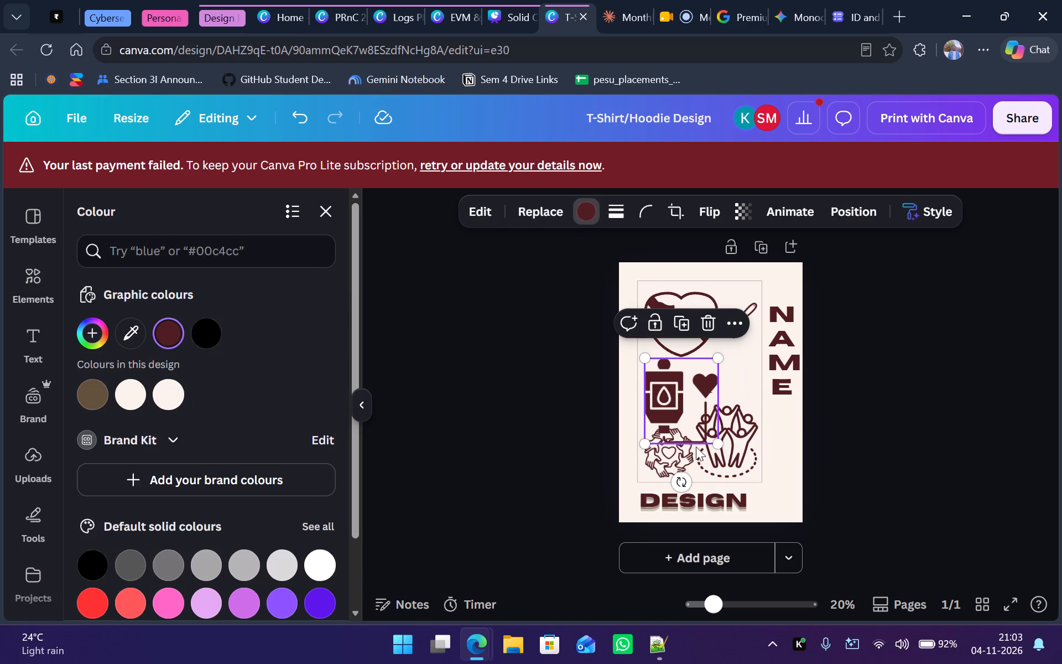
left_click_drag(716, 446, 692, 422)
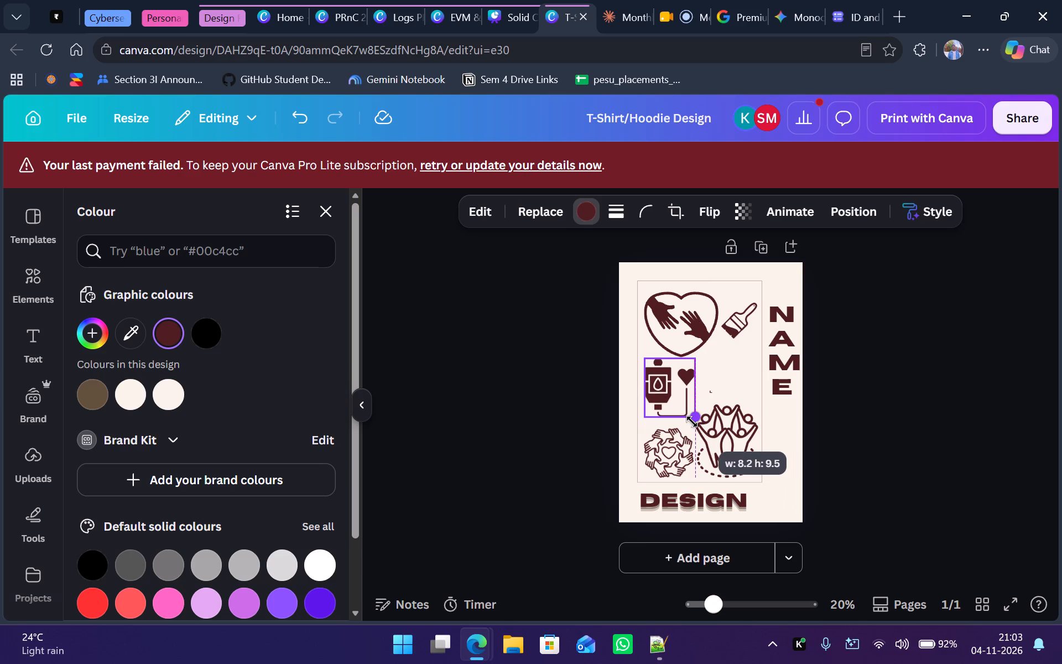
left_click_drag(692, 422, 691, 421)
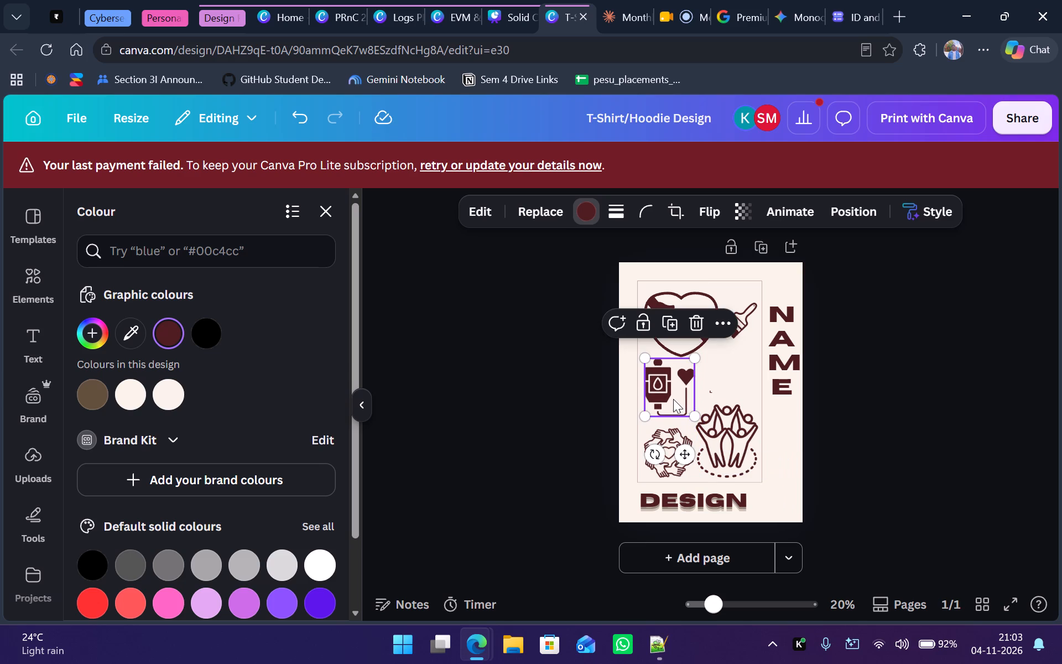
left_click(673, 399)
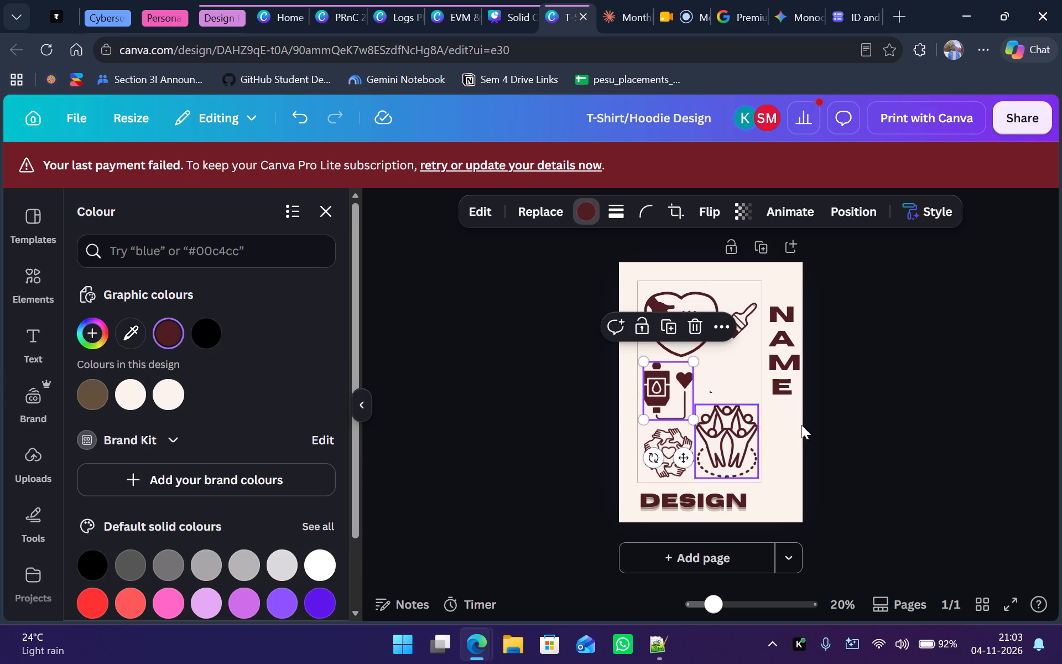
left_click(848, 428)
left_click(848, 428)
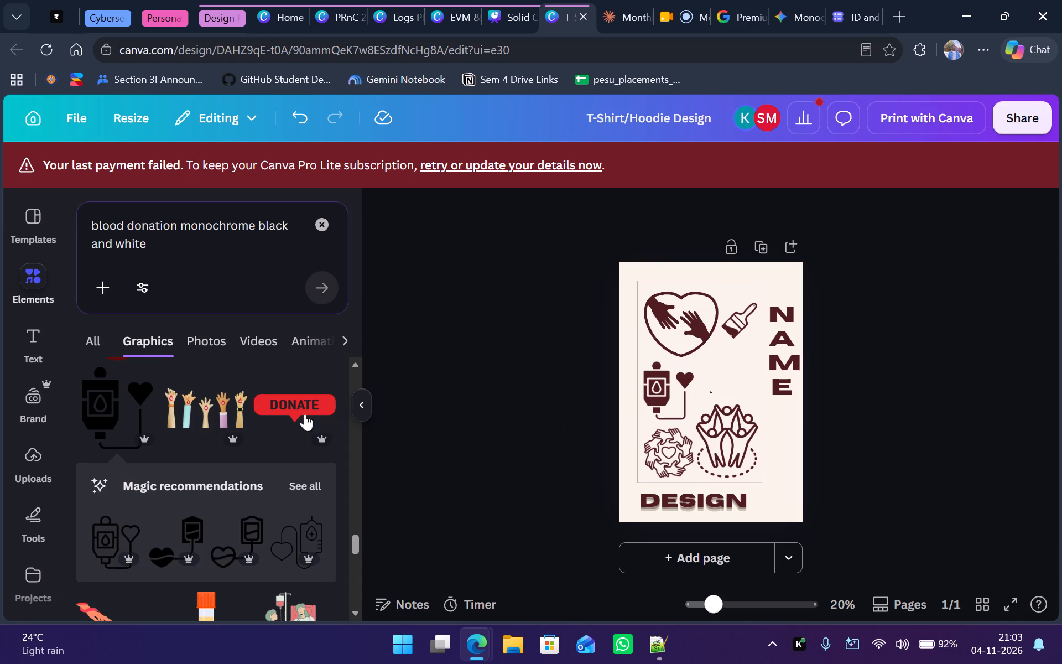
Search the elements for "planting" and browse the graphics for a suitable motif.
left_click(317, 228)
left_click(143, 230)
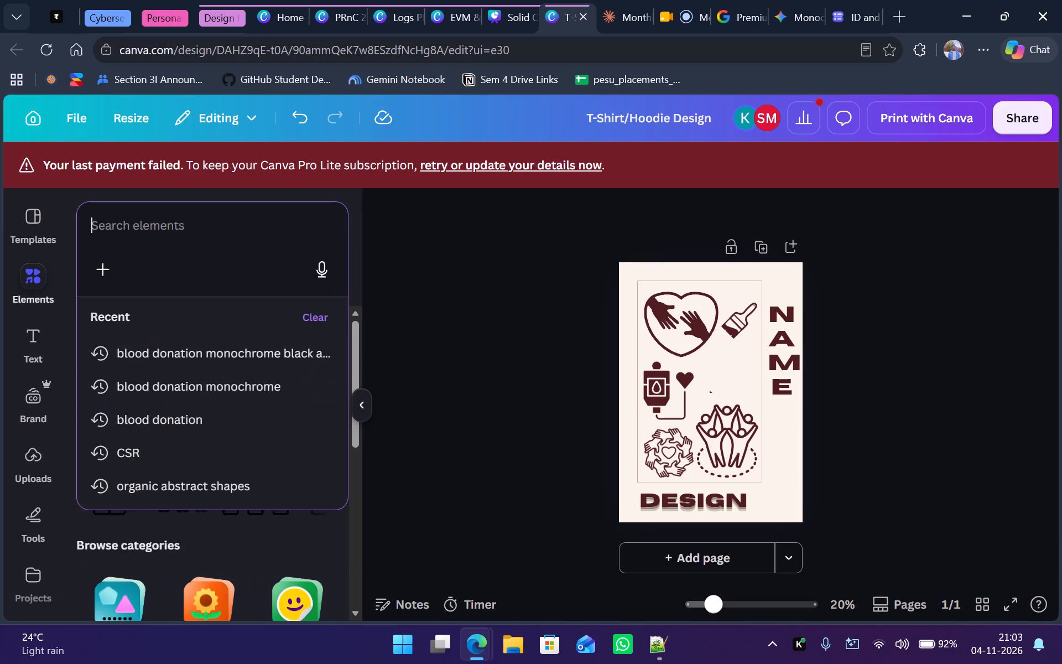
type("planting")
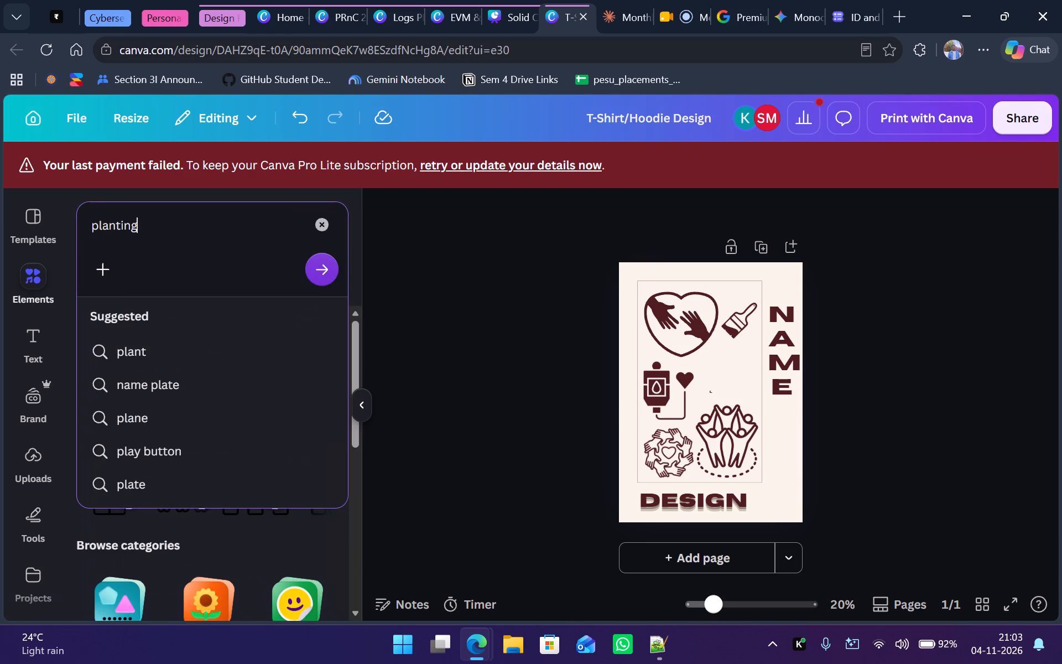
key("Return")
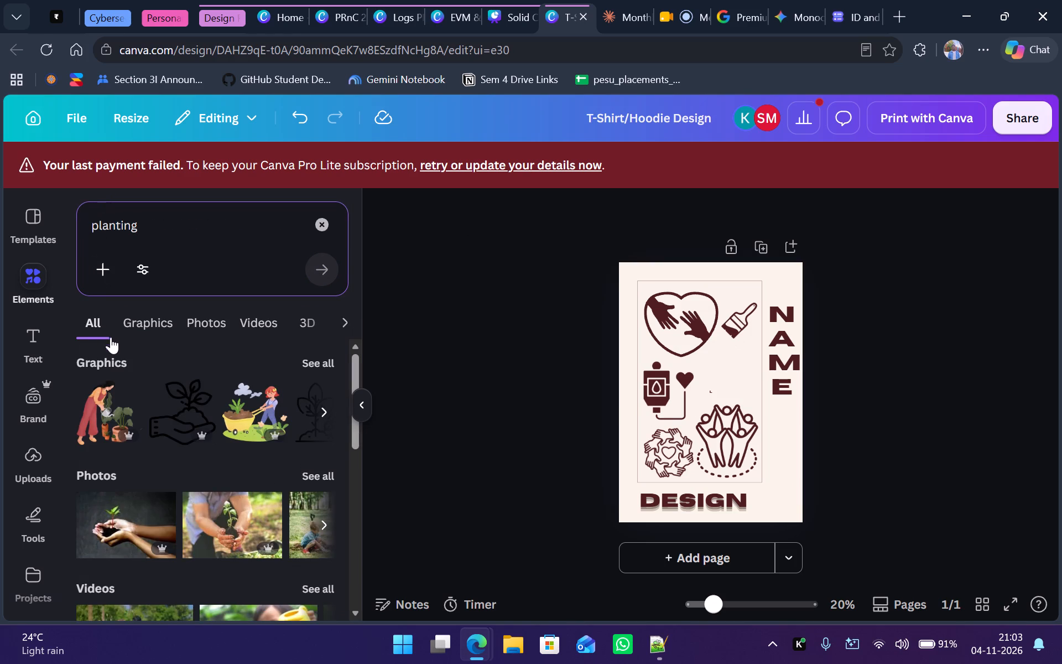
left_click(311, 357)
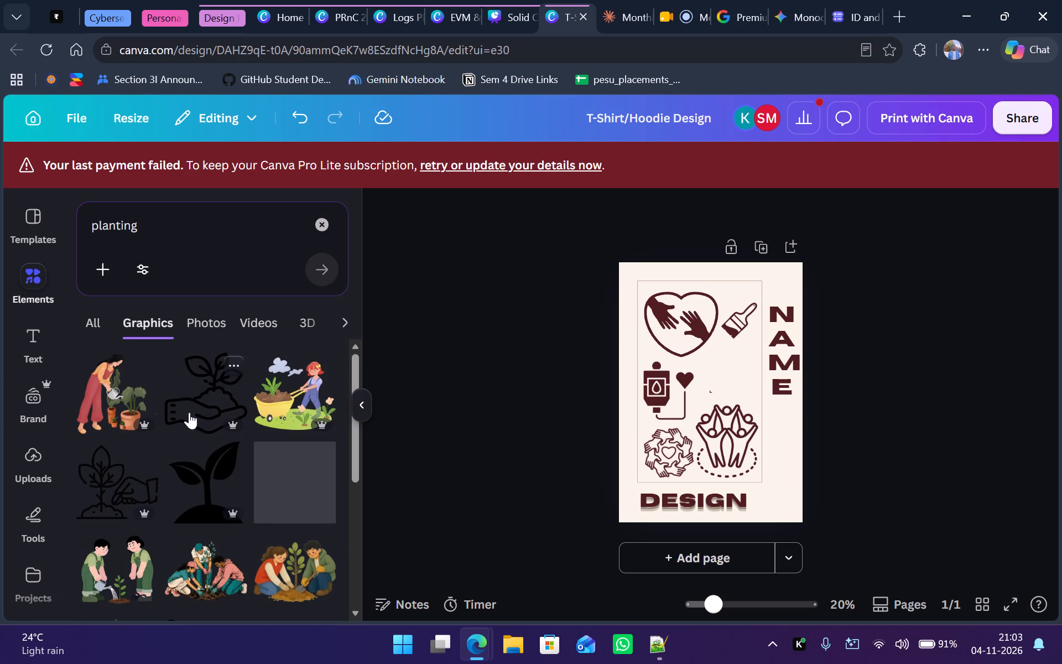
scroll(192, 442, "down", 6)
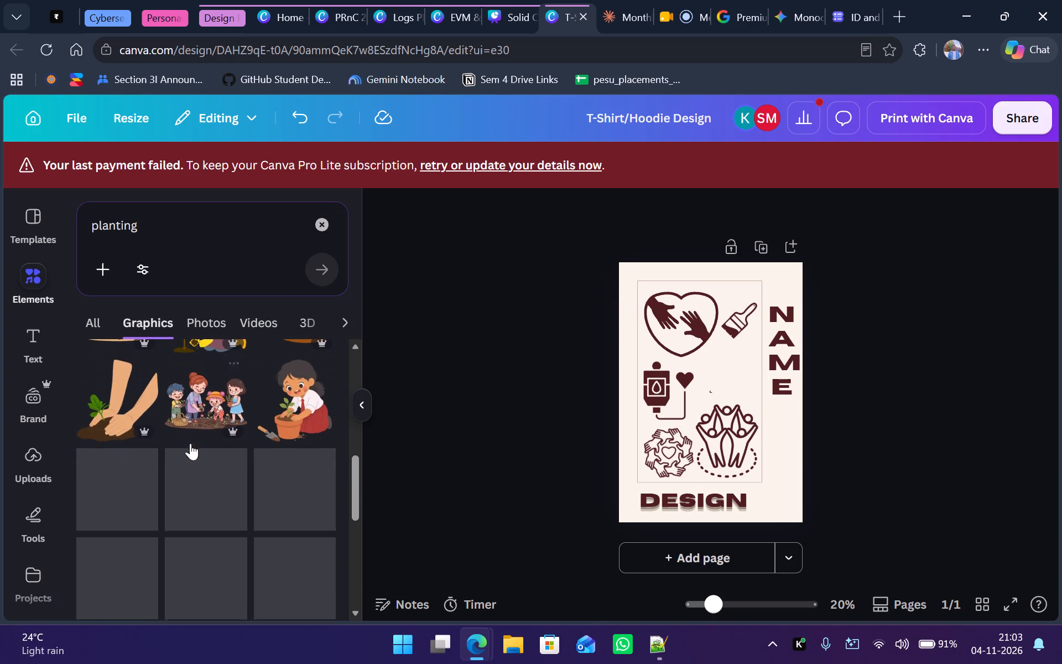
scroll(191, 452, "down", 2)
scroll(192, 450, "up", 5)
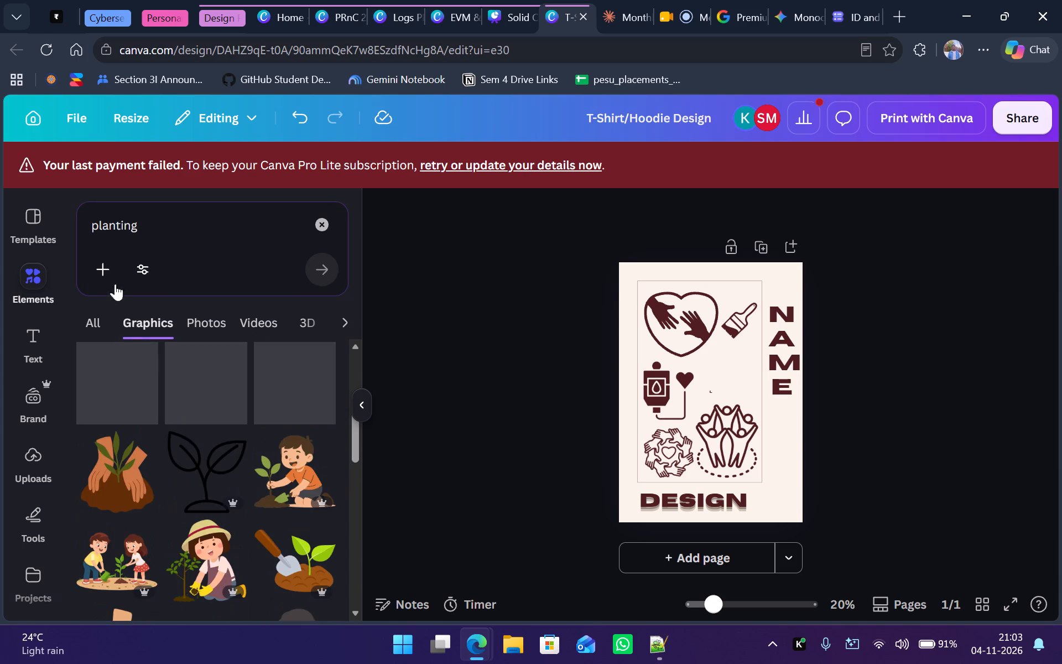
Refine the graphics search to "planting black and white" and add the crouching gardener in a hat to the design.
left_click(180, 216)
key("space")
type("black and white")
key("Return")
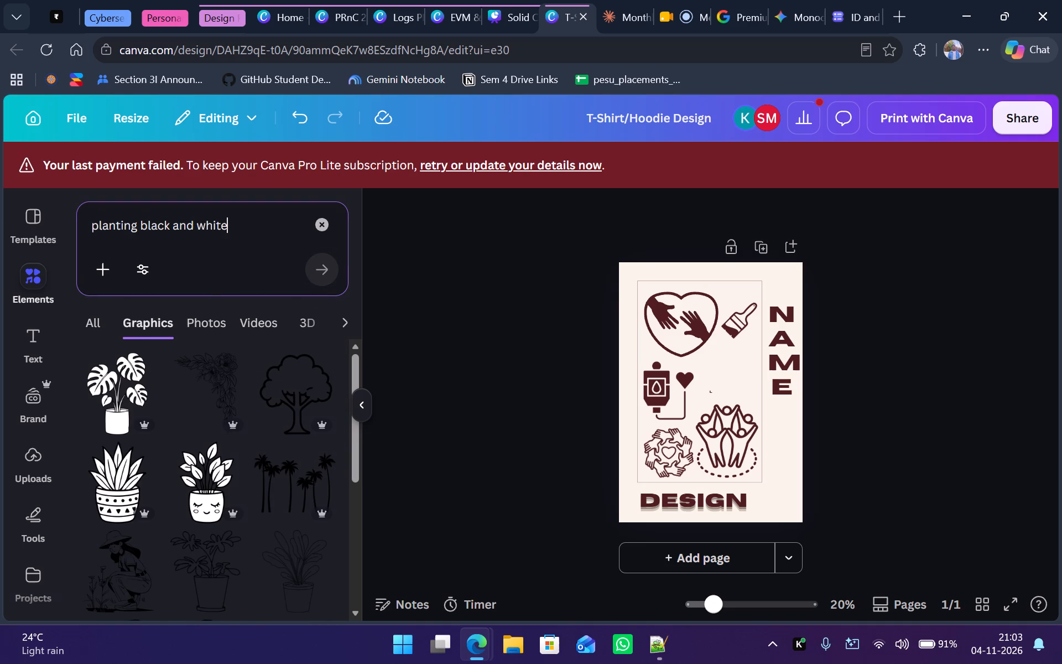
scroll(111, 477, "down", 1)
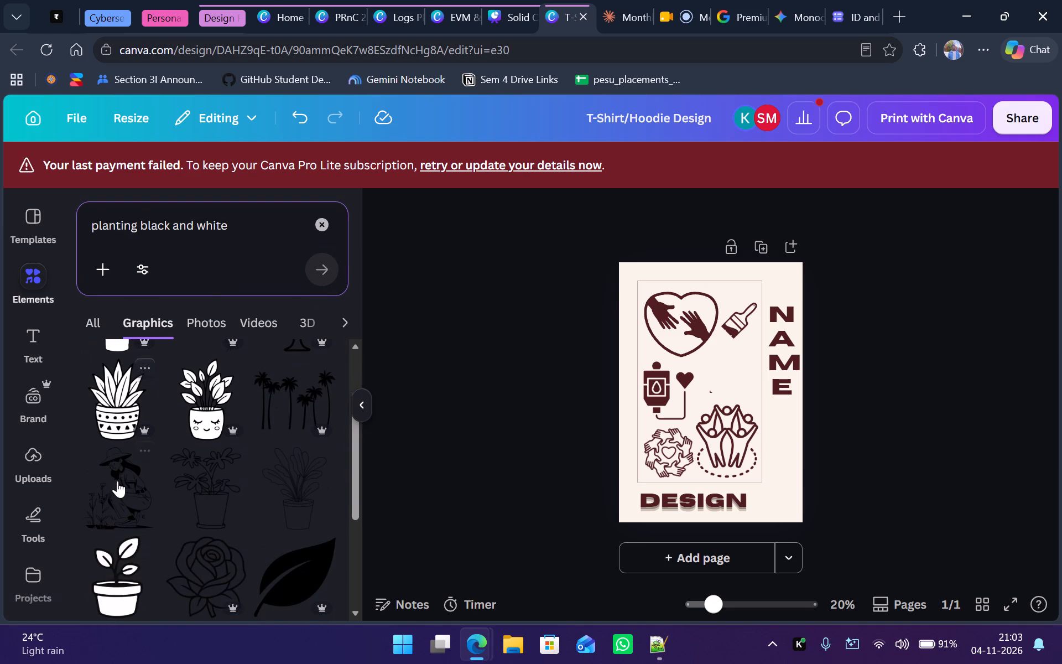
left_click(117, 483)
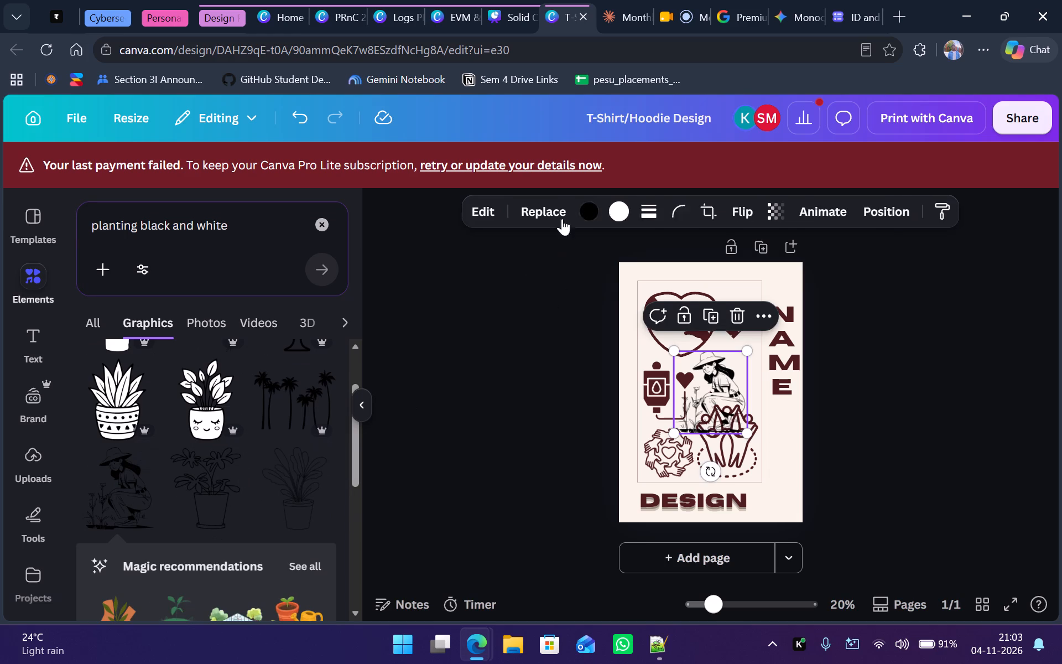
Recolour the gardener's black areas dark maroon, and shrink and place it between the heart hands and the raised-hands figures.
left_click(581, 210)
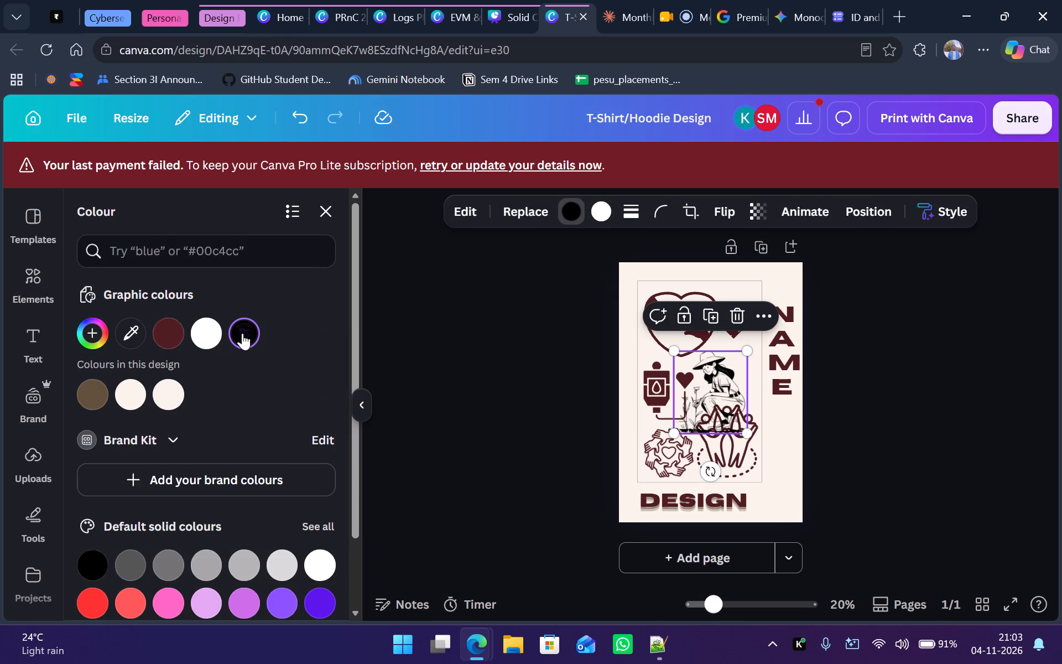
left_click(174, 343)
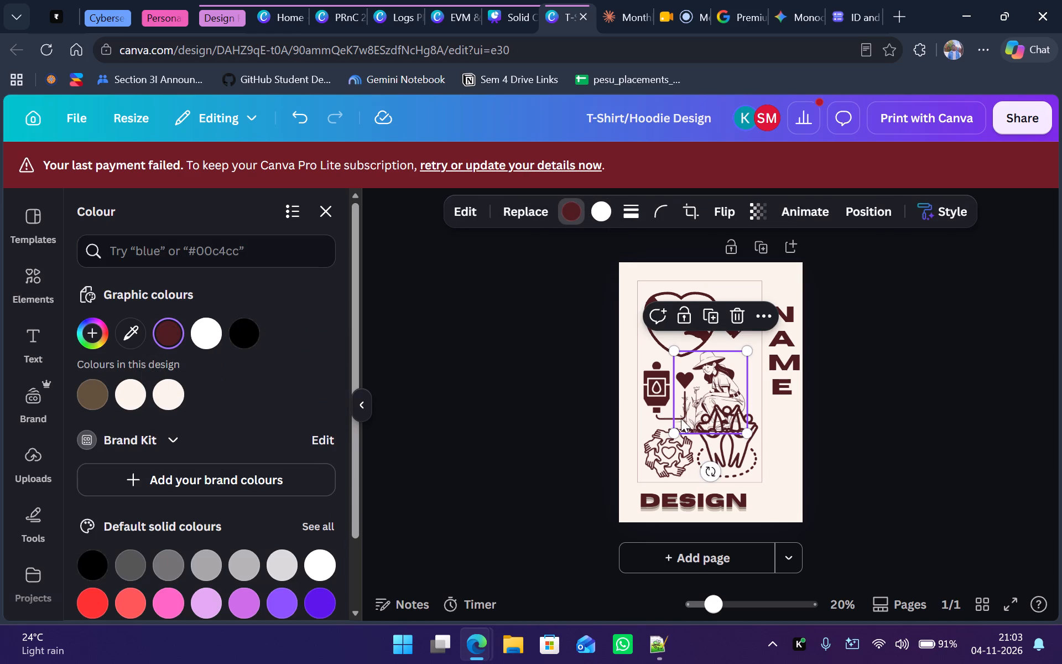
left_click_drag(669, 432, 714, 401)
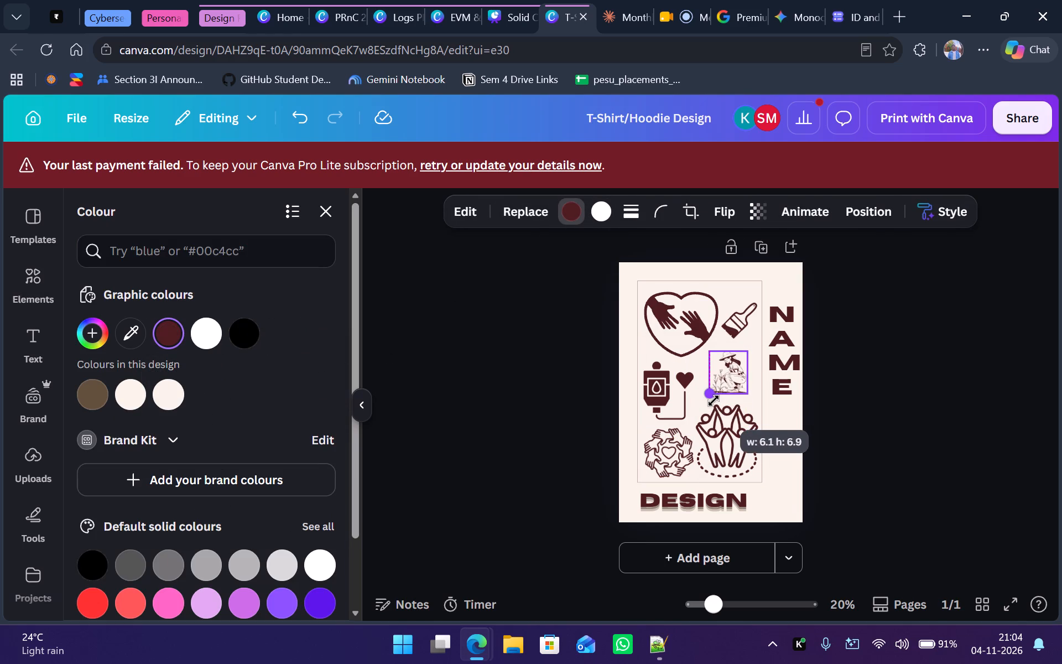
left_click_drag(714, 401, 713, 408)
left_click_drag(720, 378, 725, 380)
Swap the paintbrush and the heart with hands, putting the brush on the left and the heart on the right.
left_click_drag(734, 331, 686, 362)
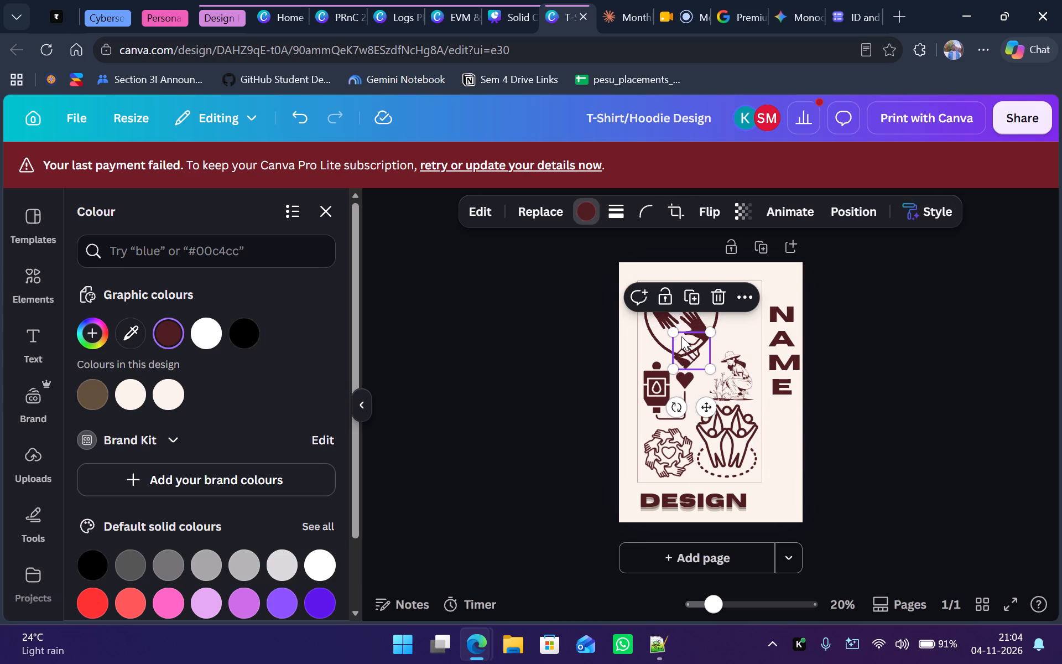
left_click(697, 316)
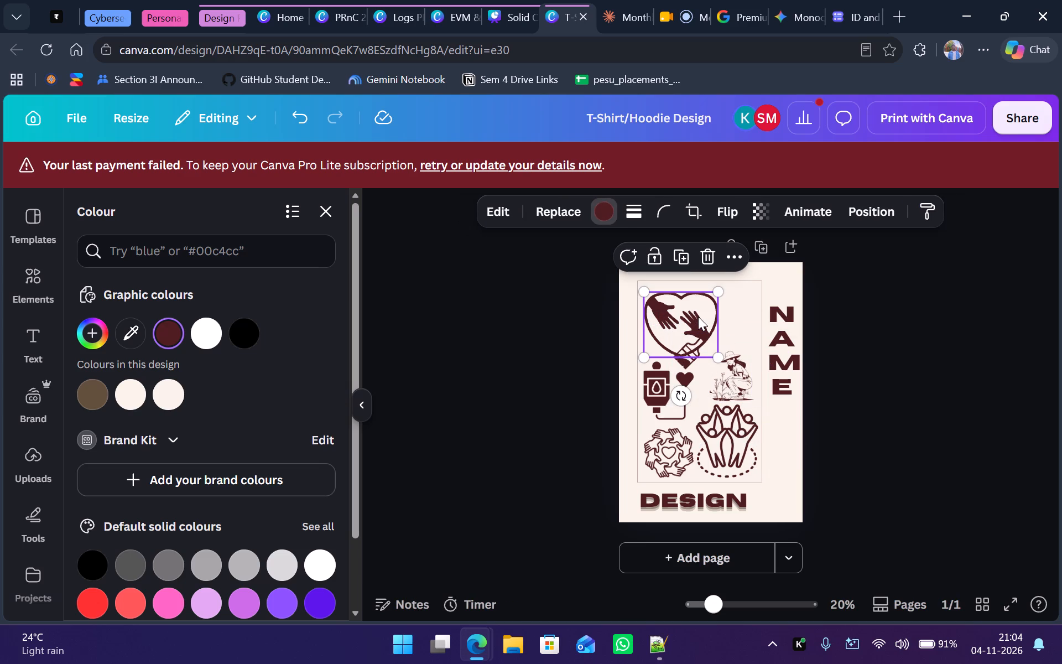
left_click_drag(698, 317, 738, 314)
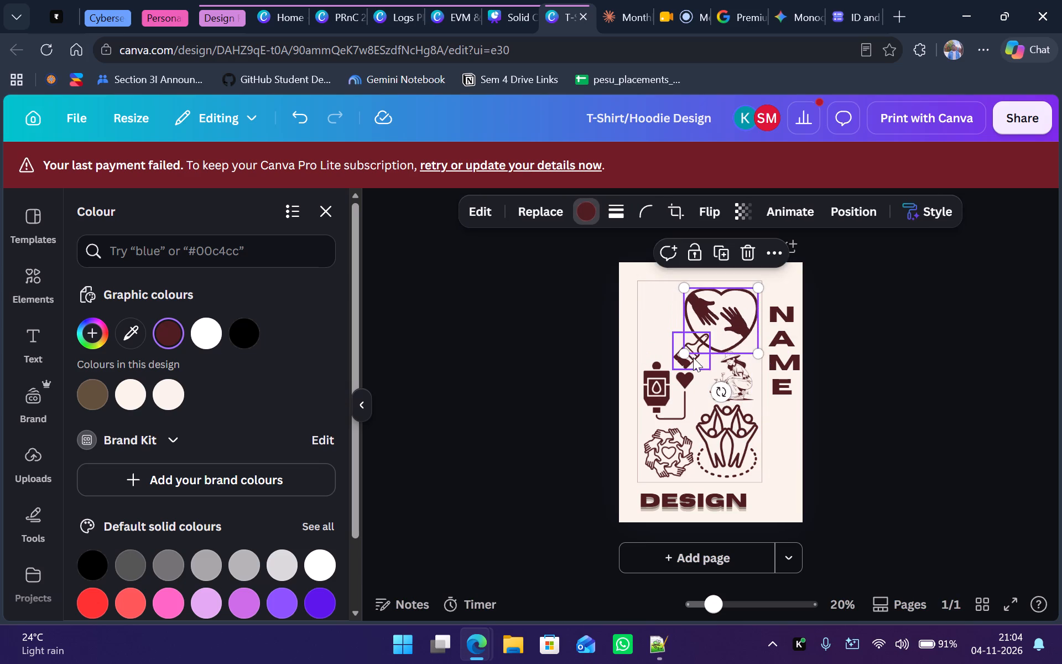
left_click_drag(693, 357, 663, 331)
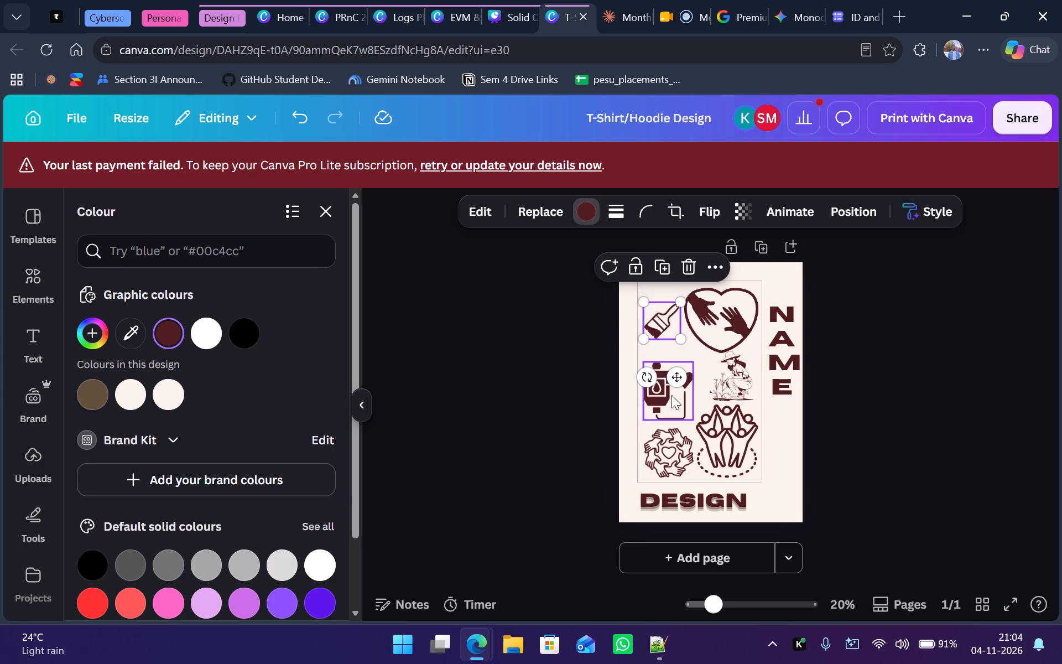
Move the blood bag graphic slightly up beneath the paintbrush and enlarge it to fill the gap beside the gardener.
left_click(671, 395)
left_click_drag(675, 381, 673, 369)
left_click_drag(686, 407, 691, 409)
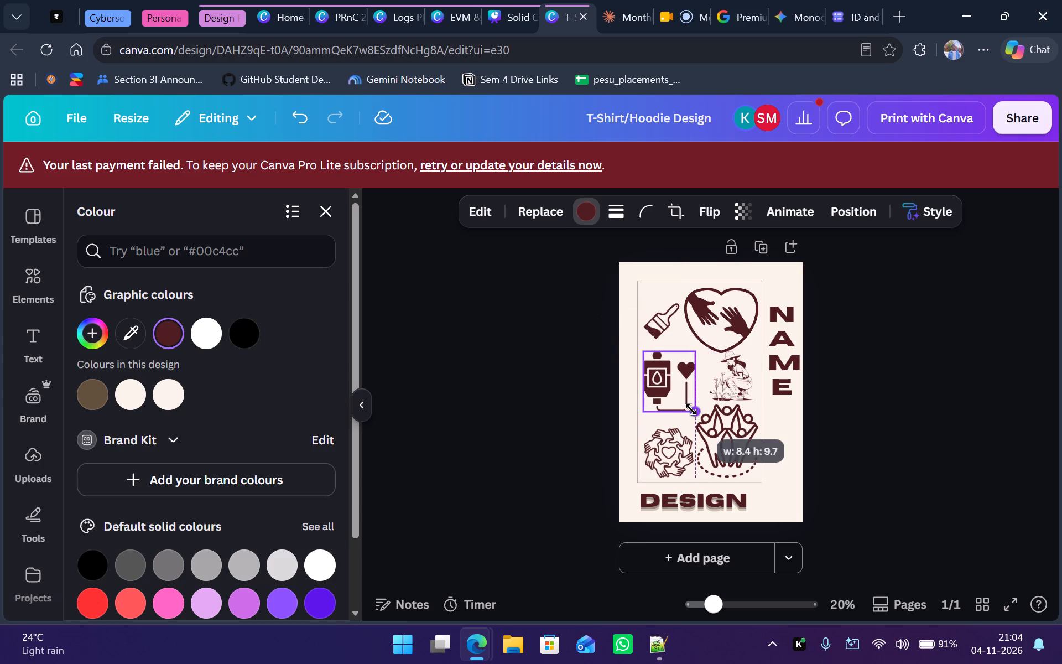
left_click_drag(691, 409, 695, 412)
left_click(721, 427)
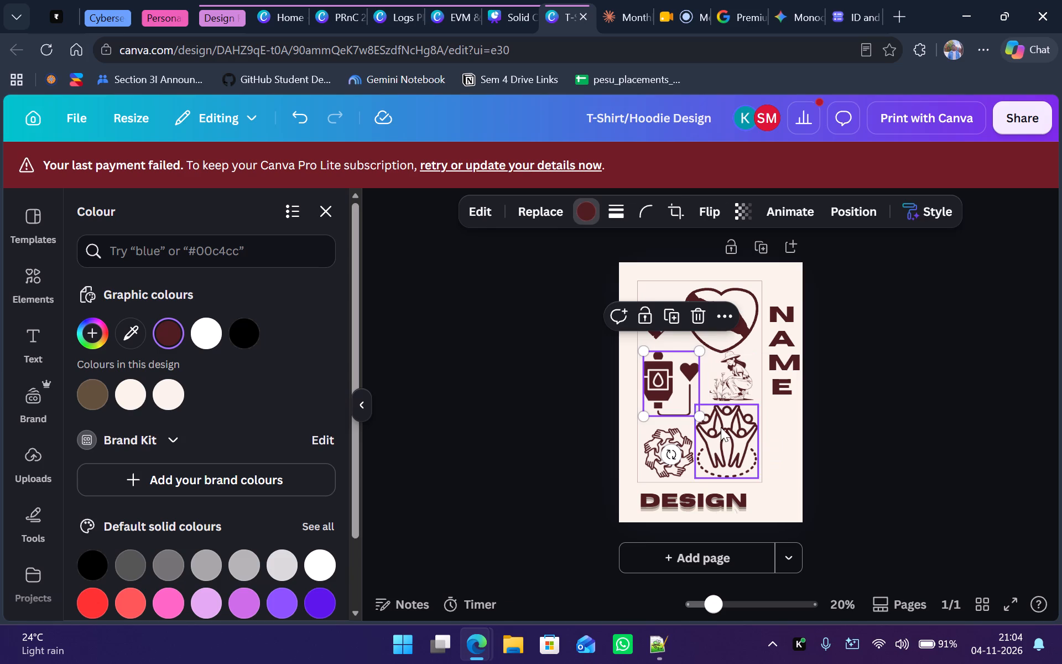
left_click(888, 432)
left_click(888, 428)
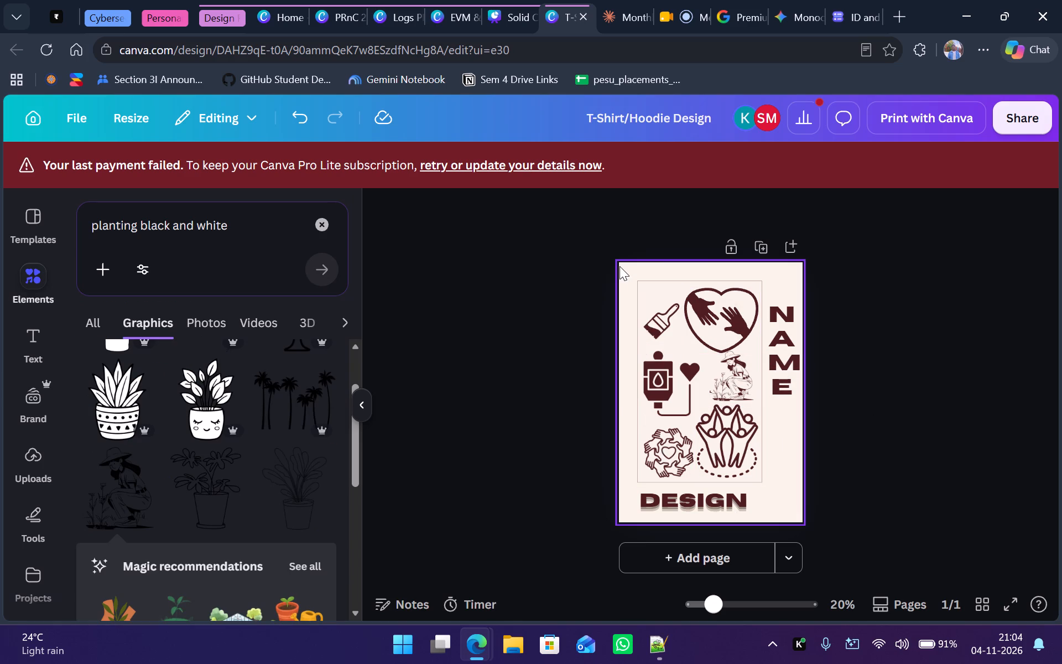
Duplicate the finished design page to make a second page.
left_click(757, 246)
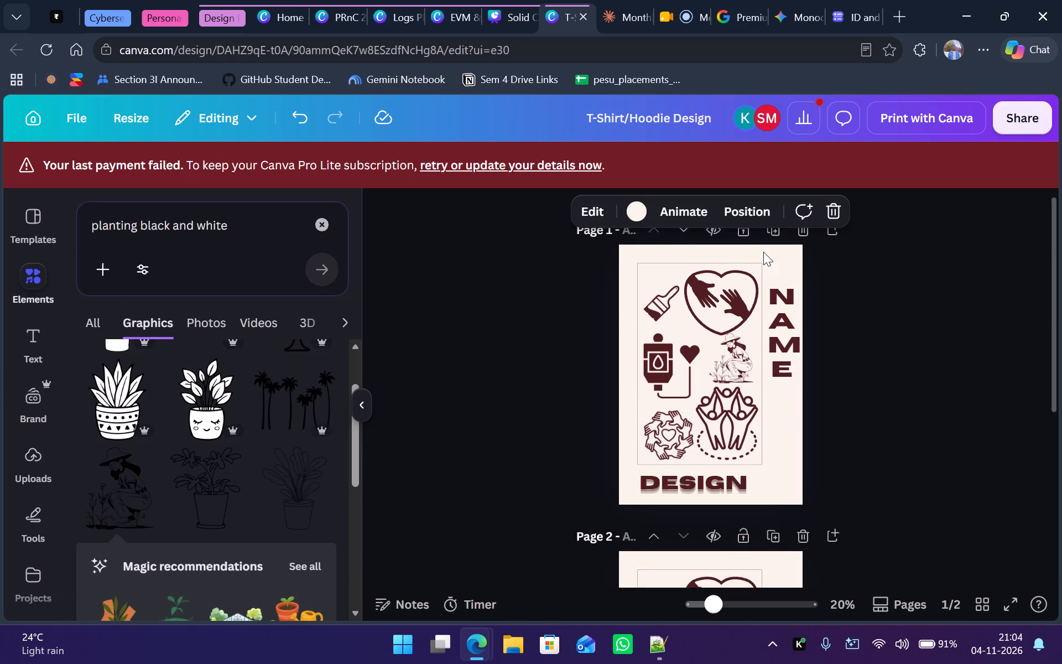
left_click(907, 368)
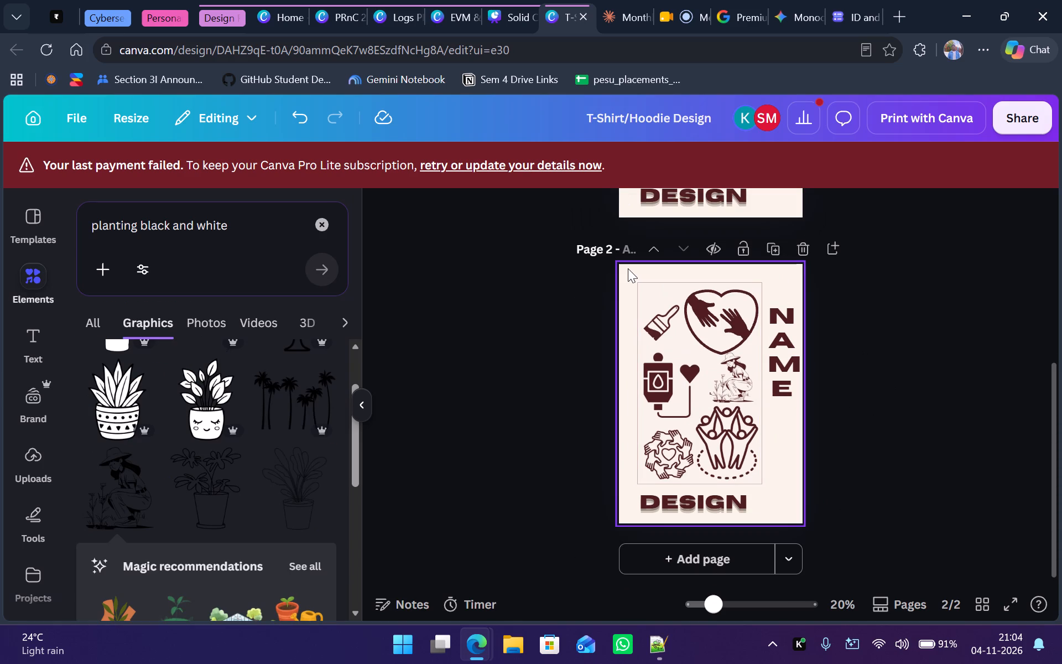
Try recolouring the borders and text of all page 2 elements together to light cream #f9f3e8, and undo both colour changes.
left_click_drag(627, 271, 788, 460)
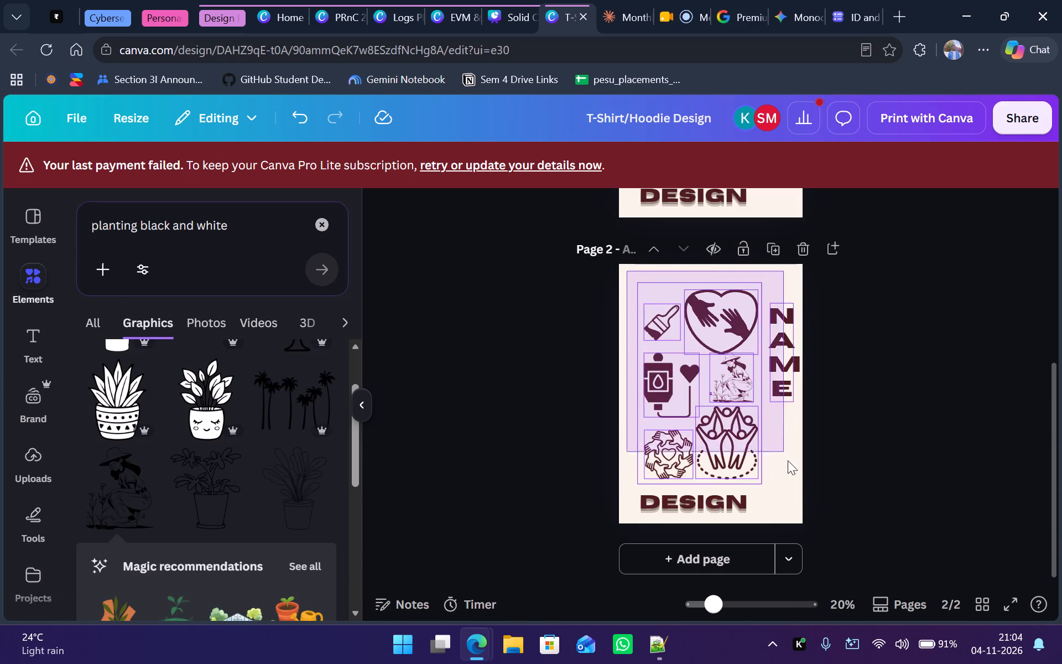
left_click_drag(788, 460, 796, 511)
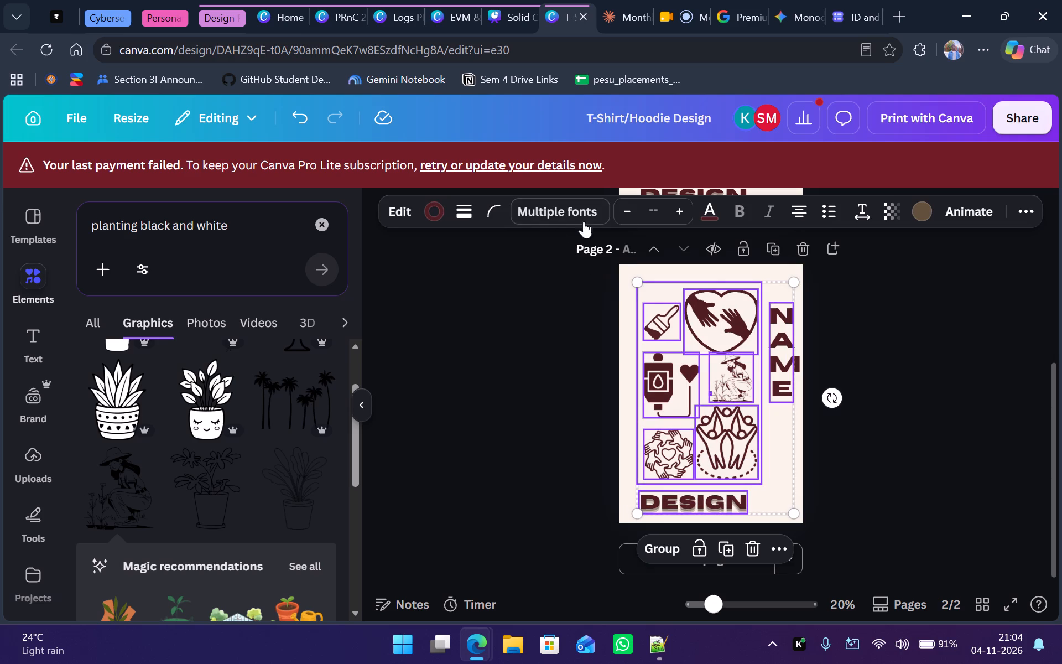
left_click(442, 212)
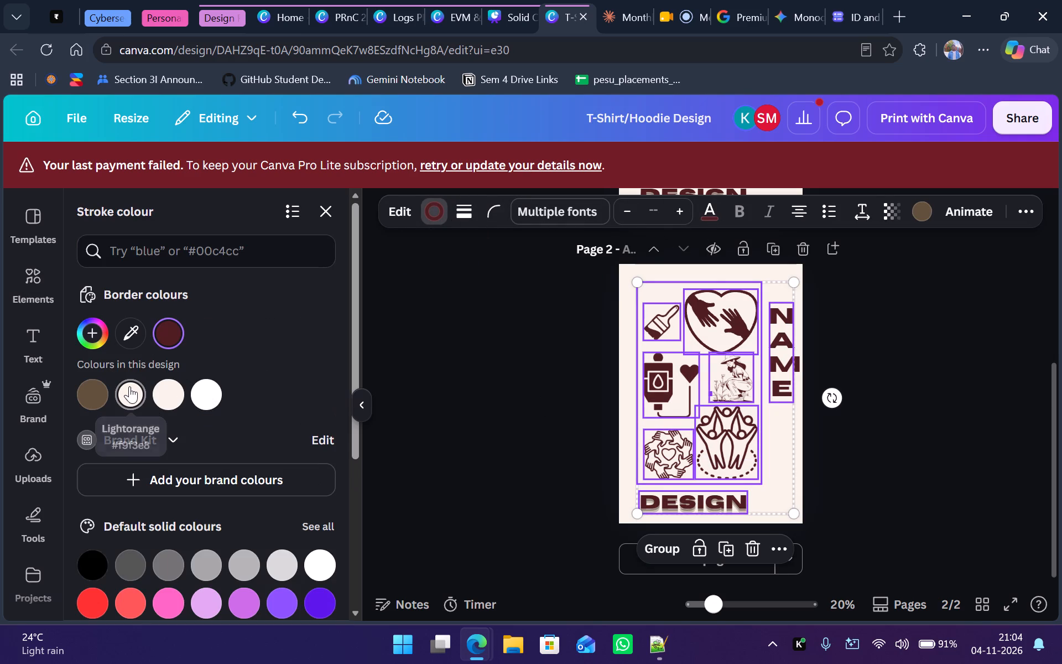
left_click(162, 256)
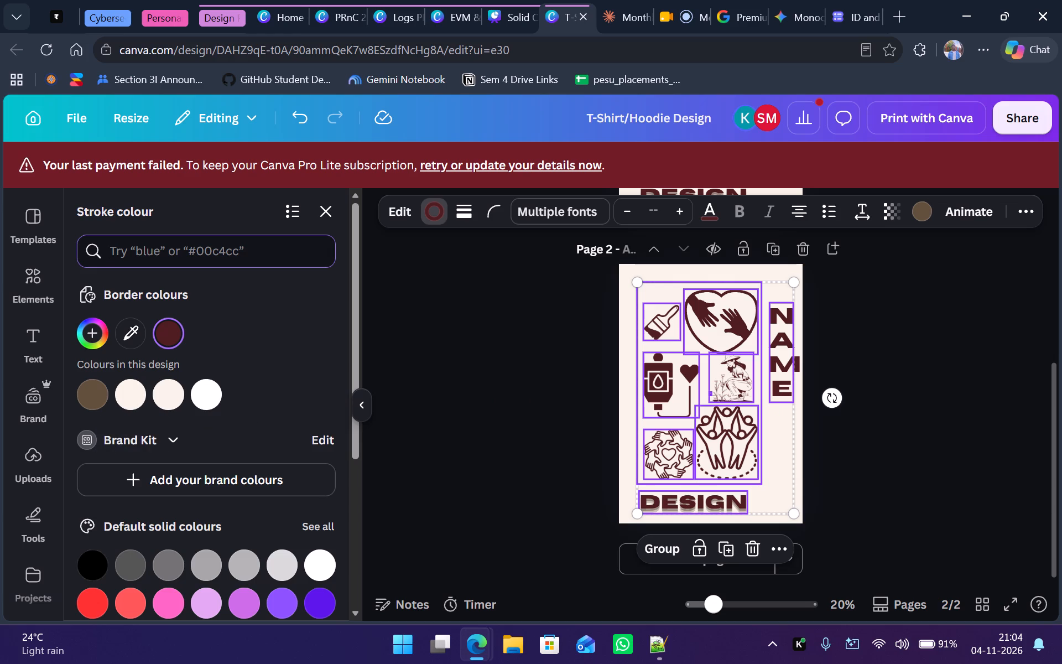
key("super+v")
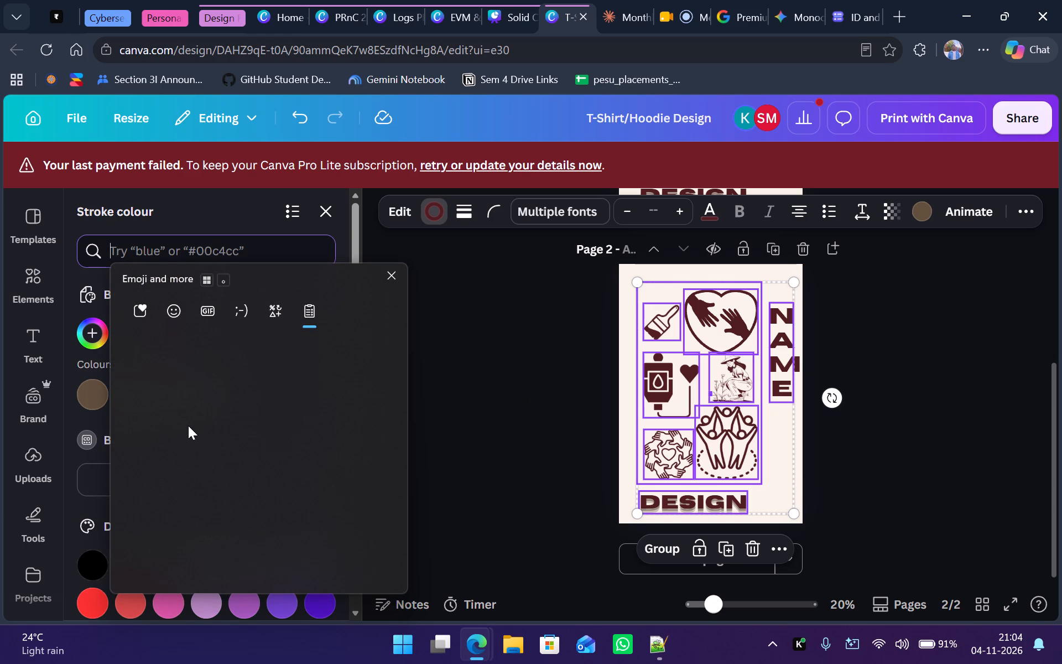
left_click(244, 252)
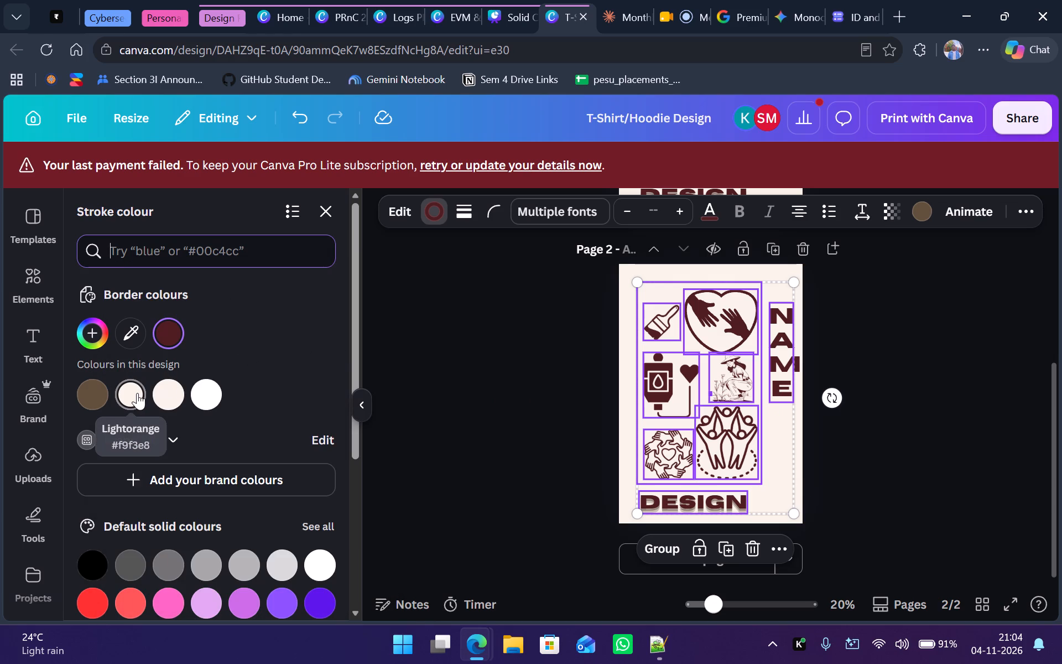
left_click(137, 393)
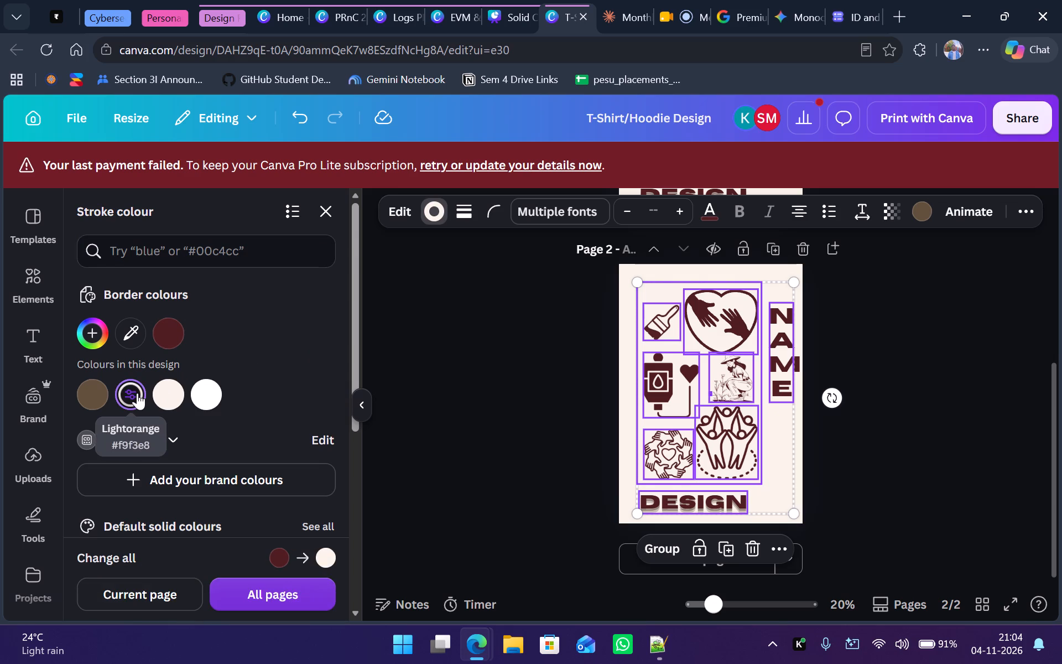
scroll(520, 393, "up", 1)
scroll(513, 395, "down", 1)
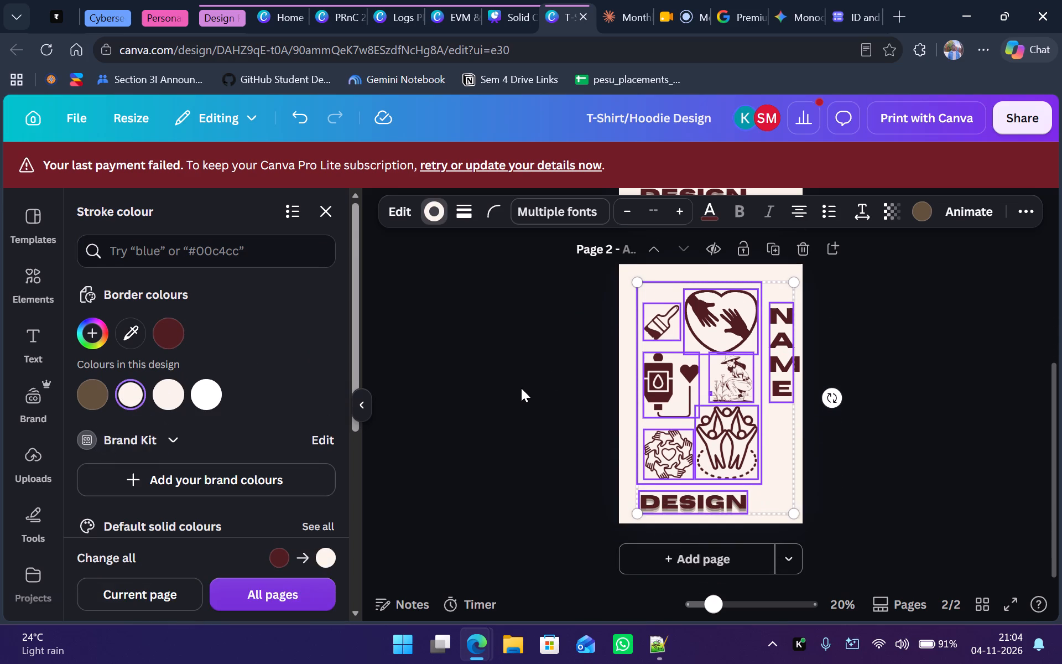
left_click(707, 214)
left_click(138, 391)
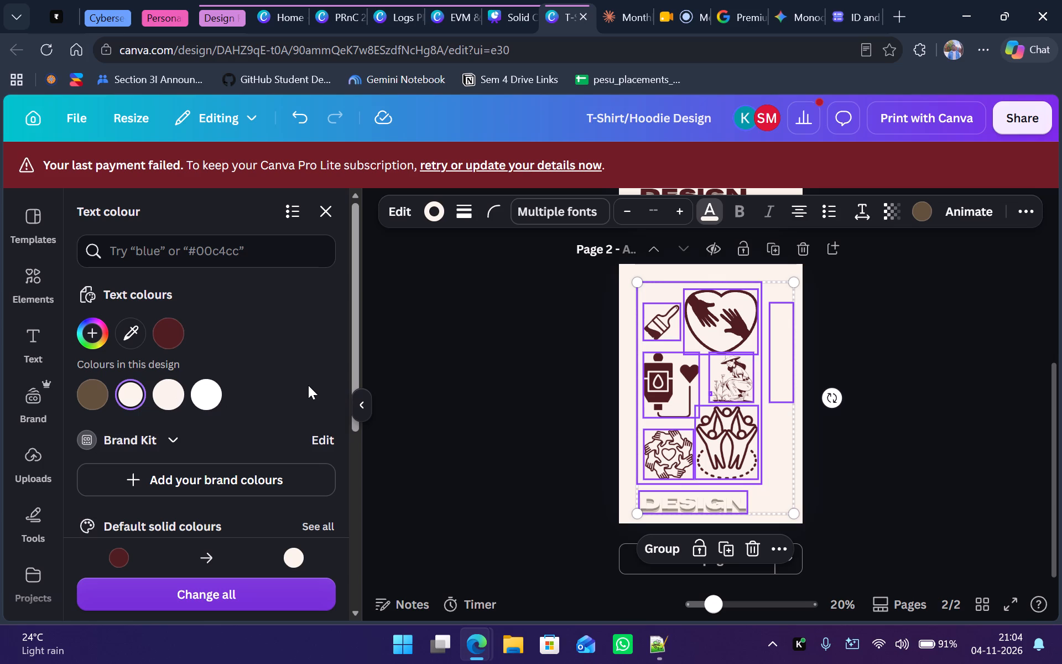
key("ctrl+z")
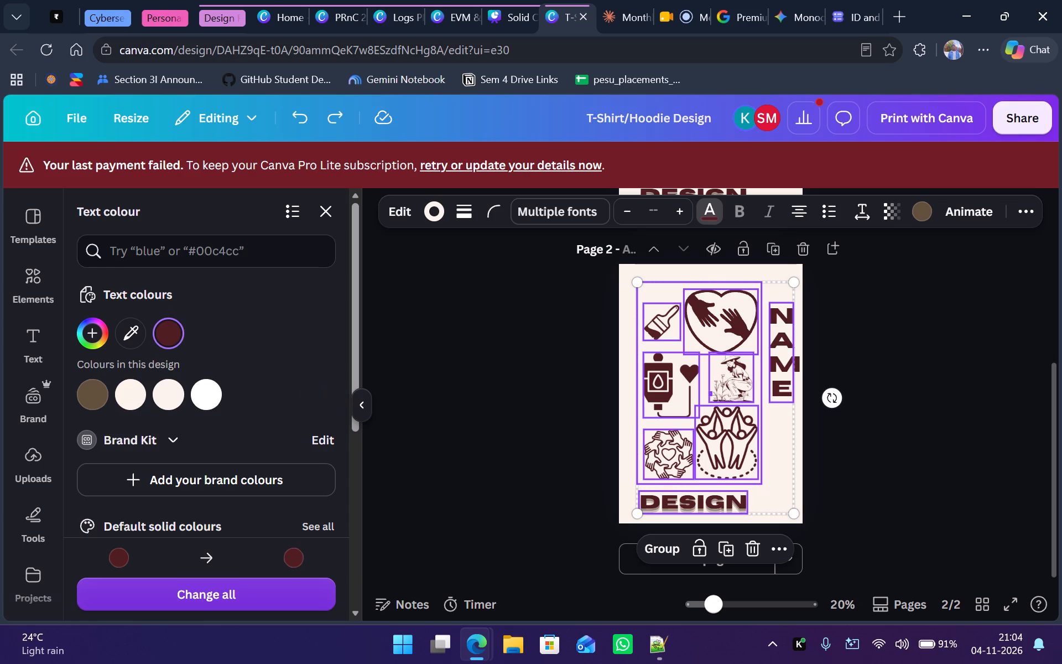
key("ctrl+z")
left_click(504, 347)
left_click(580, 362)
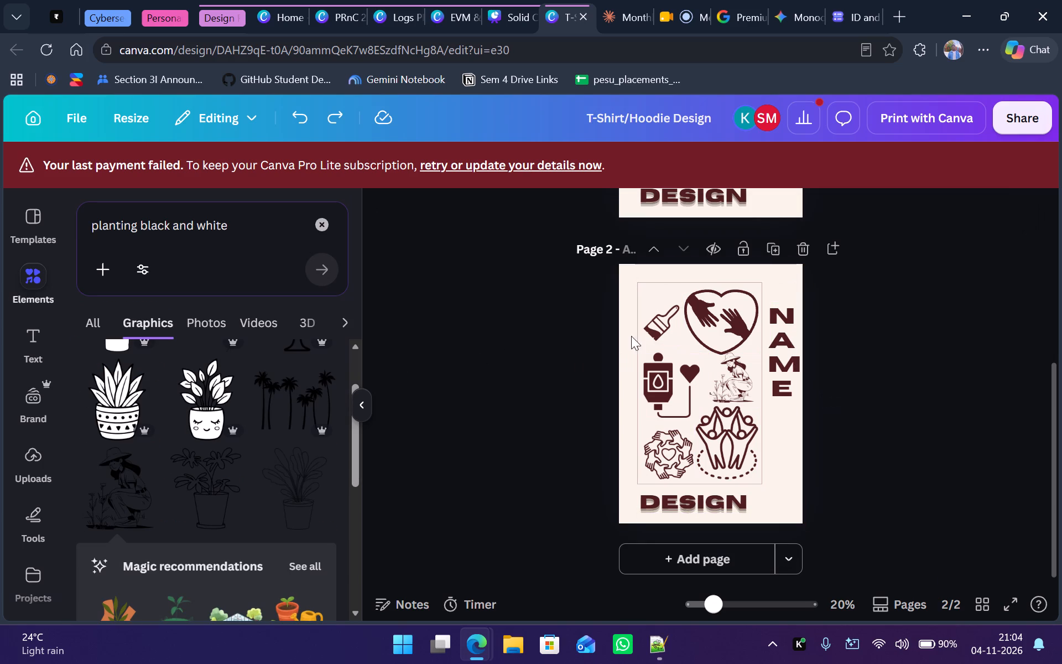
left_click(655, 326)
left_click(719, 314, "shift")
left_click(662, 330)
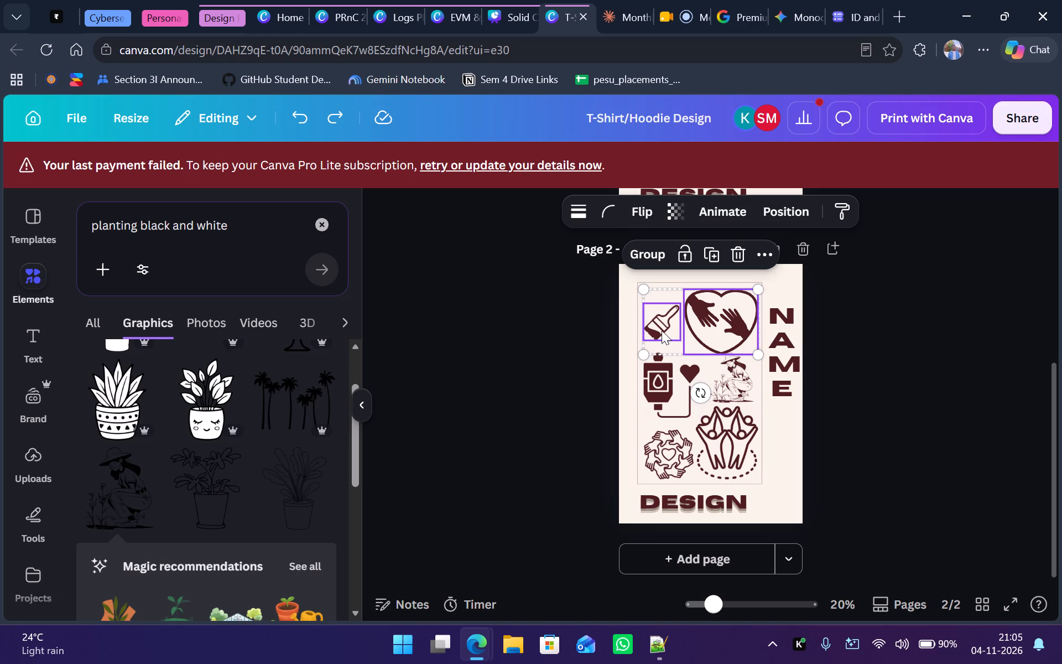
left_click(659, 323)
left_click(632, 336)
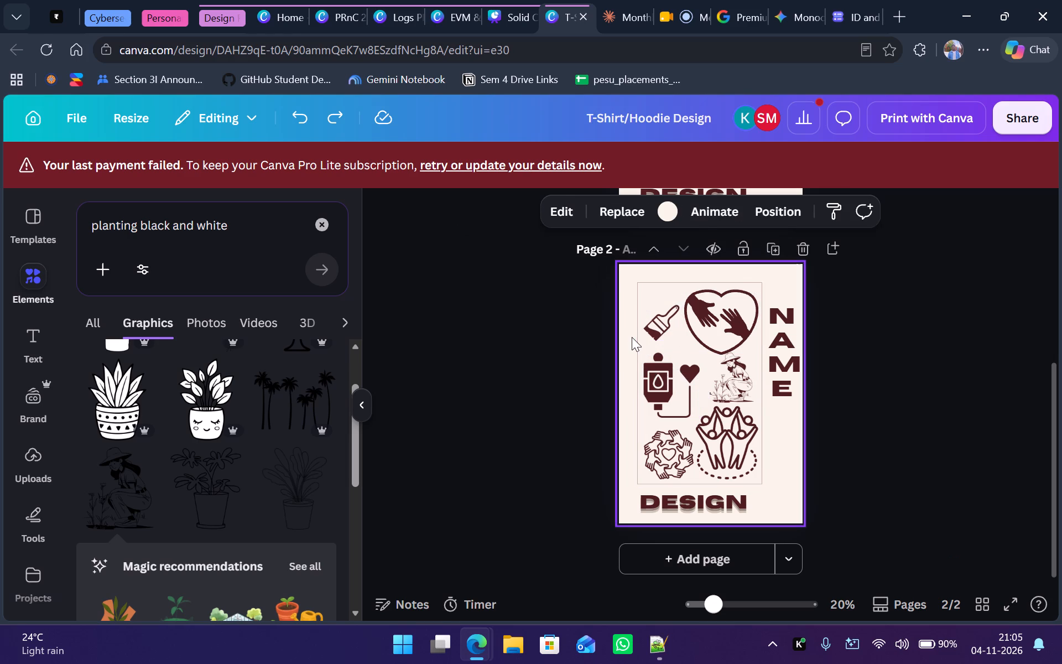
Recolour the paintbrush, the heart with hands and the blood bag on page 2 from maroon to light cream #f9f3e8.
left_click(650, 321)
left_click(592, 215)
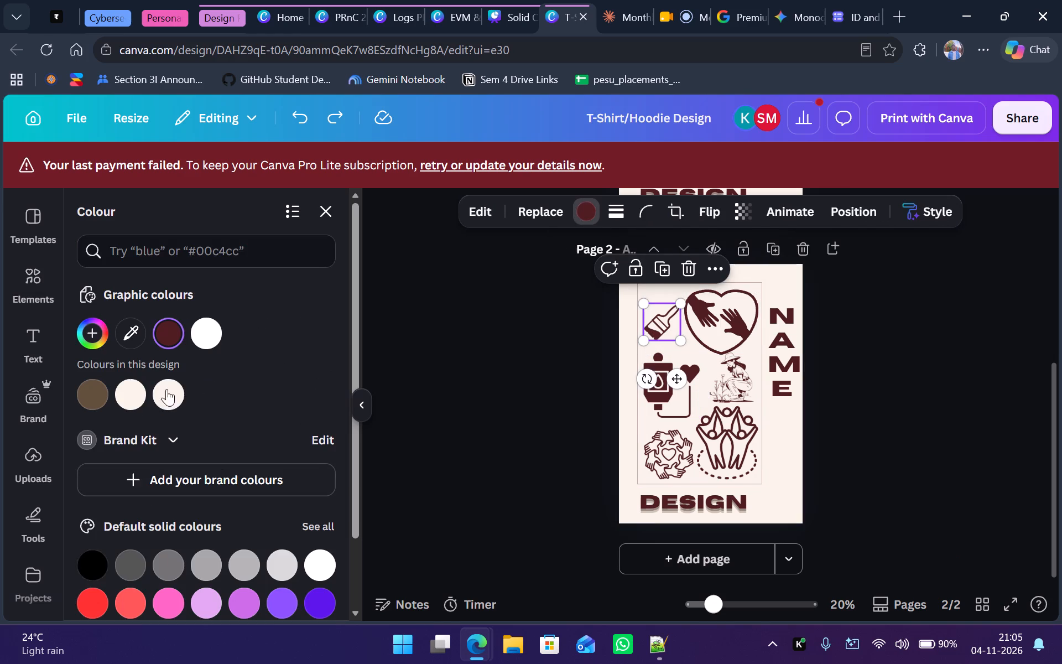
left_click(133, 397)
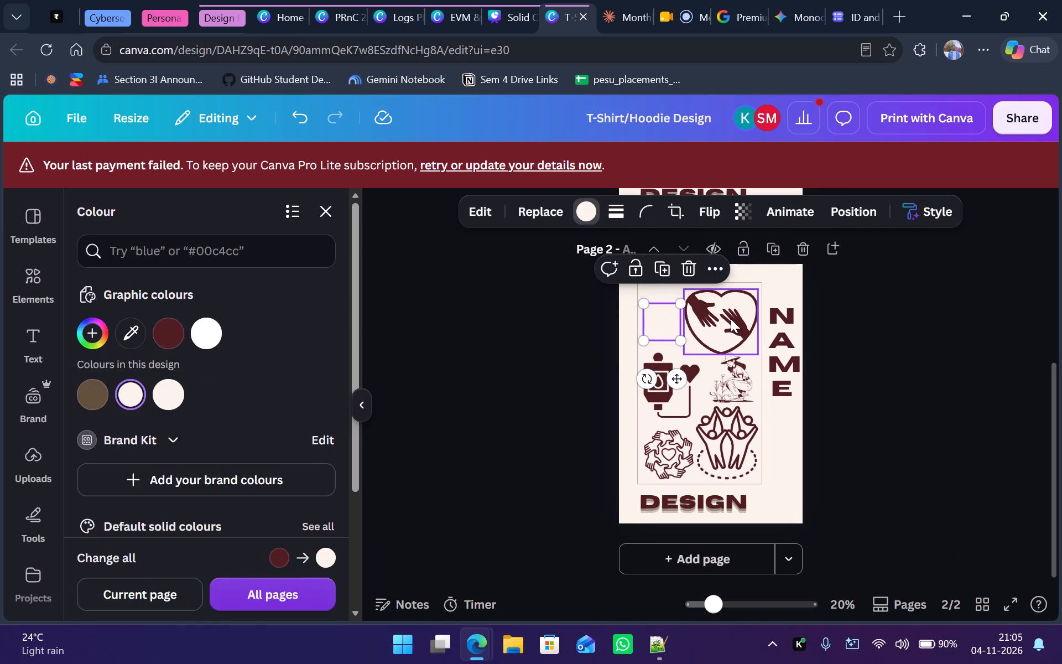
left_click(731, 319)
left_click(138, 397)
left_click(686, 386)
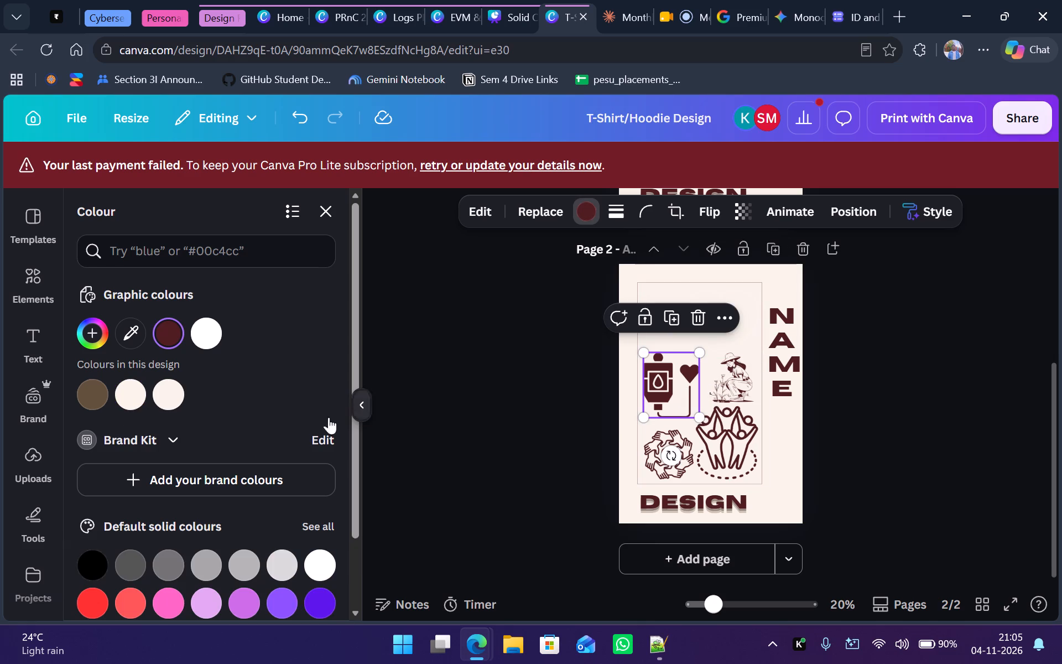
left_click(127, 402)
Recolour the gardener's maroon areas, the circle of hands and the raised-hands figures on page 2 to light cream #f9f3e8.
left_click(741, 392)
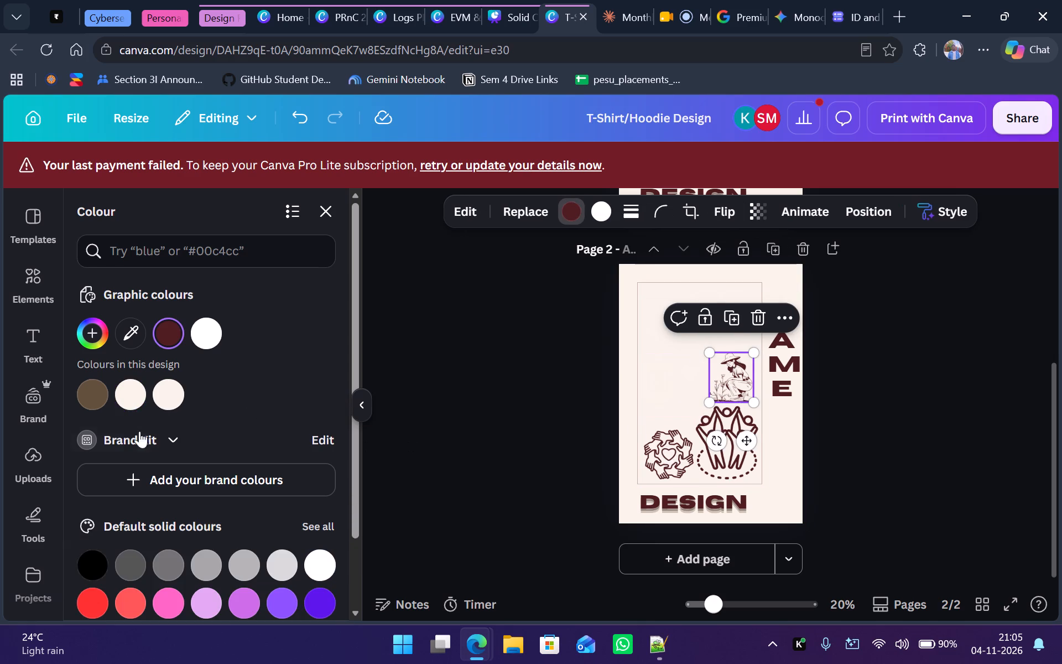
left_click(142, 395)
left_click(677, 456)
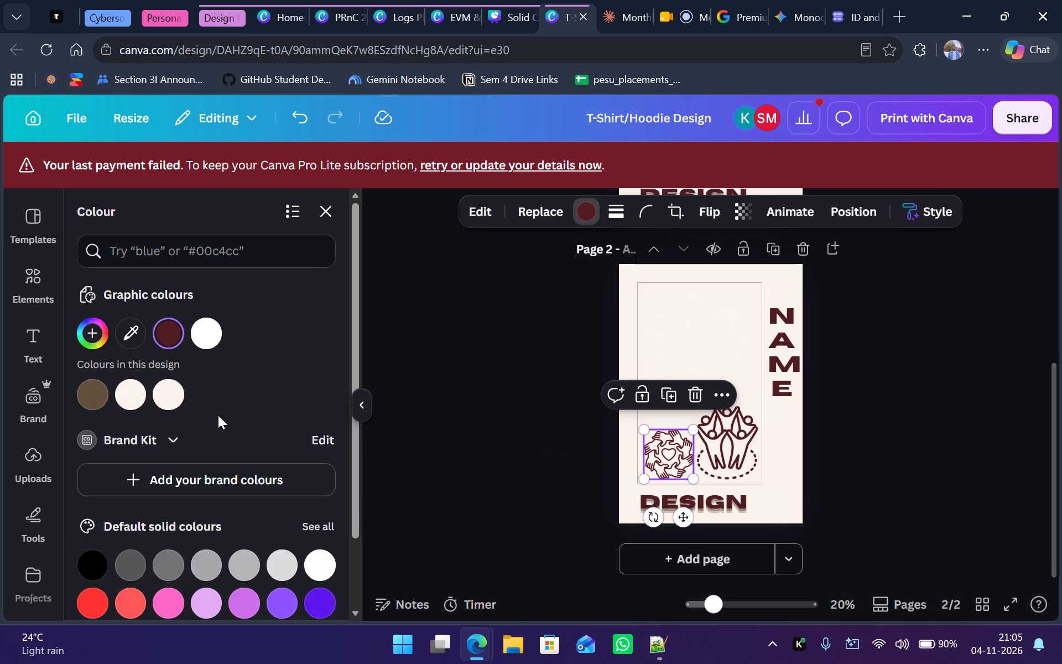
left_click(106, 396)
left_click(122, 398)
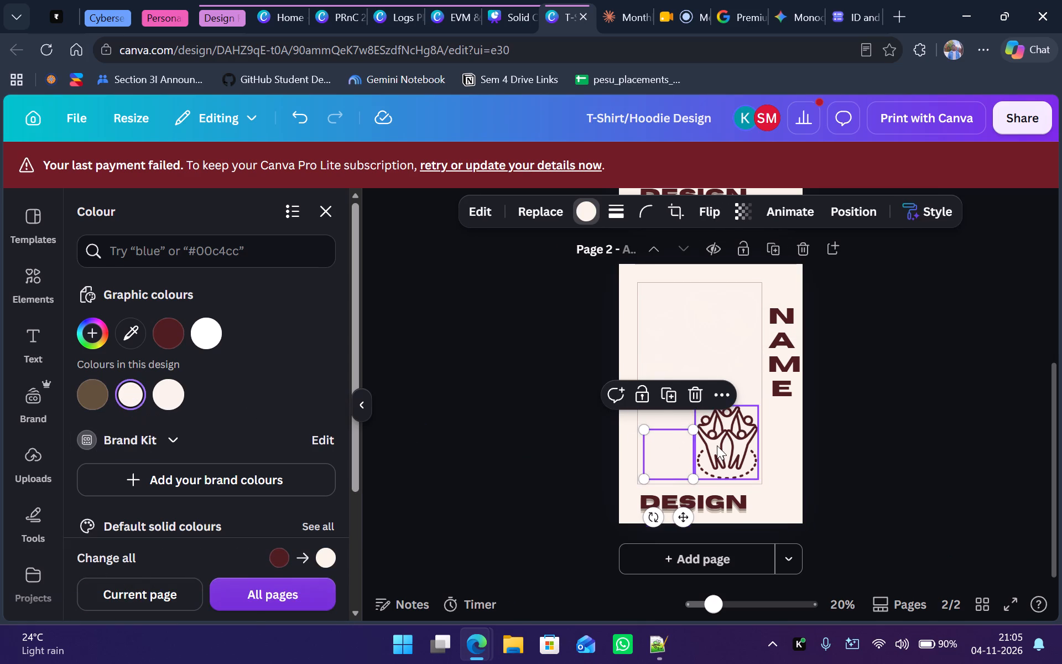
left_click(717, 446)
left_click(149, 400)
left_click(138, 400)
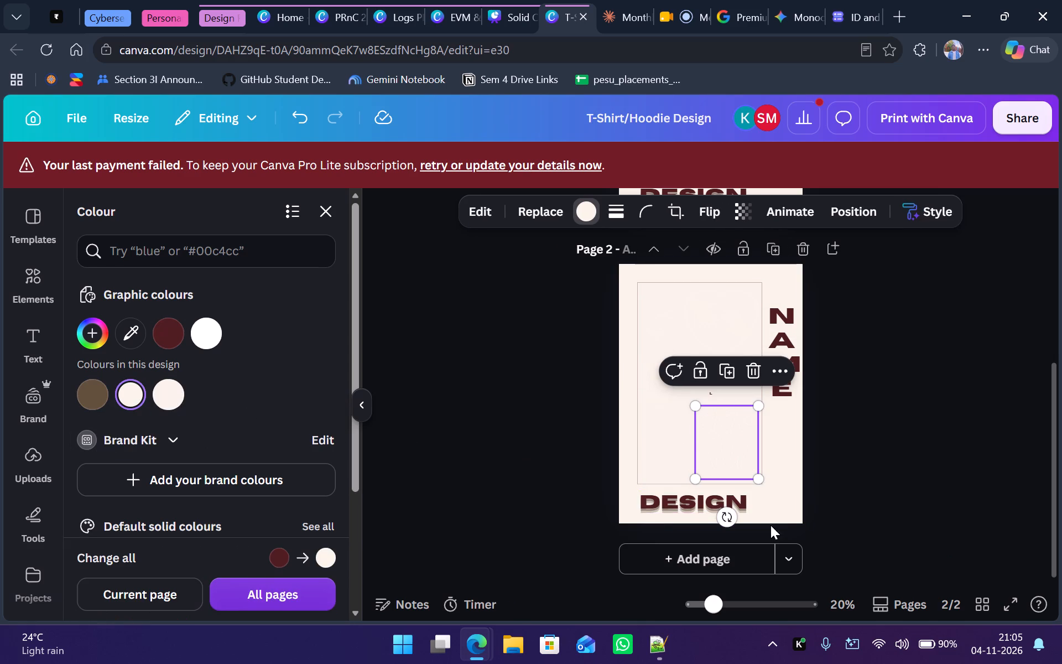
Set the text colour of DESIGN and the vertical NAME on page 2 to light cream.
left_click(679, 504)
left_click(579, 217)
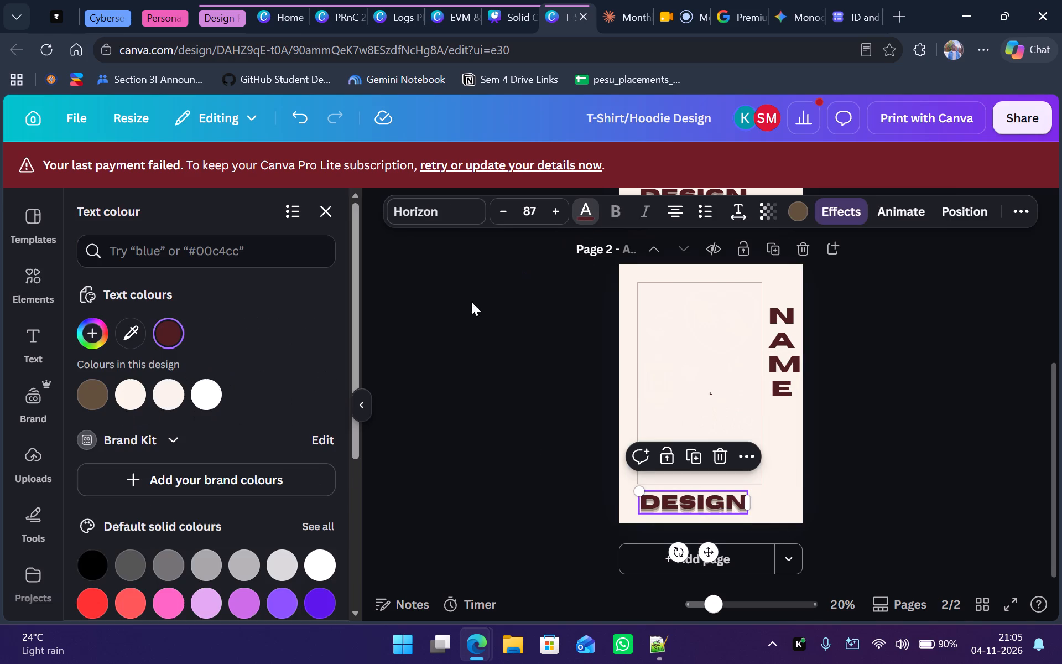
left_click(131, 404)
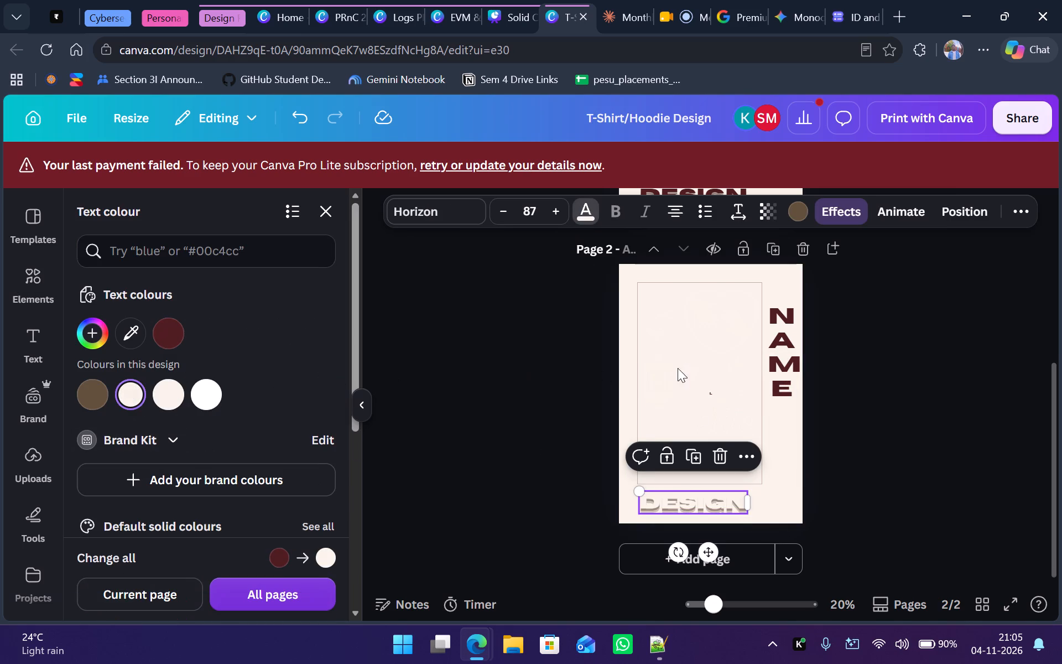
left_click(776, 366)
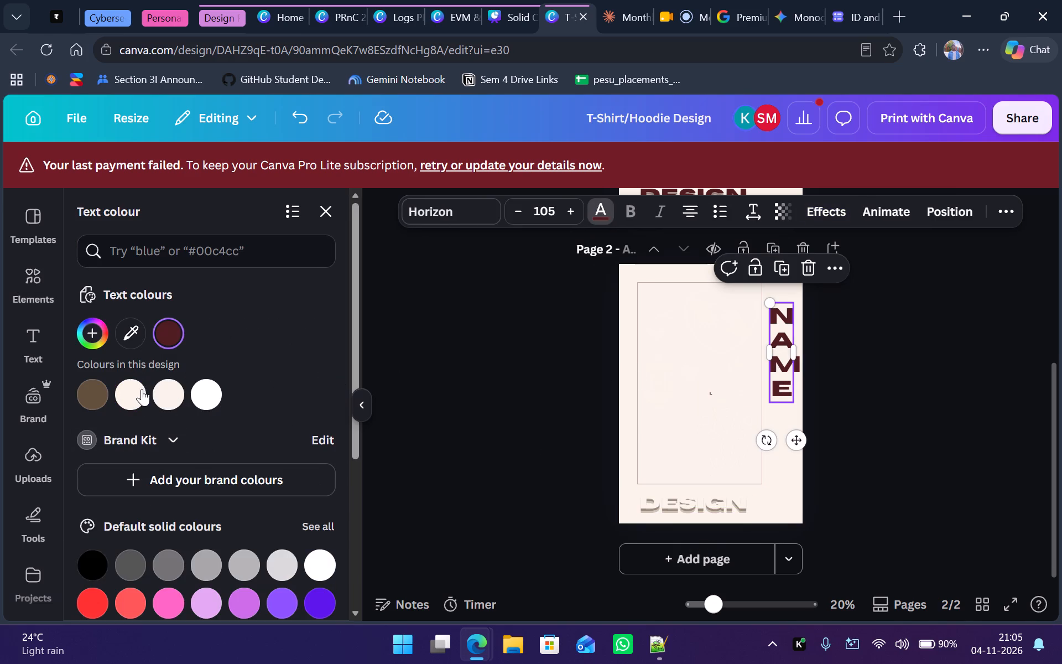
left_click(141, 391)
Change the background of page 2 to the design's dark maroon.
left_click(800, 491)
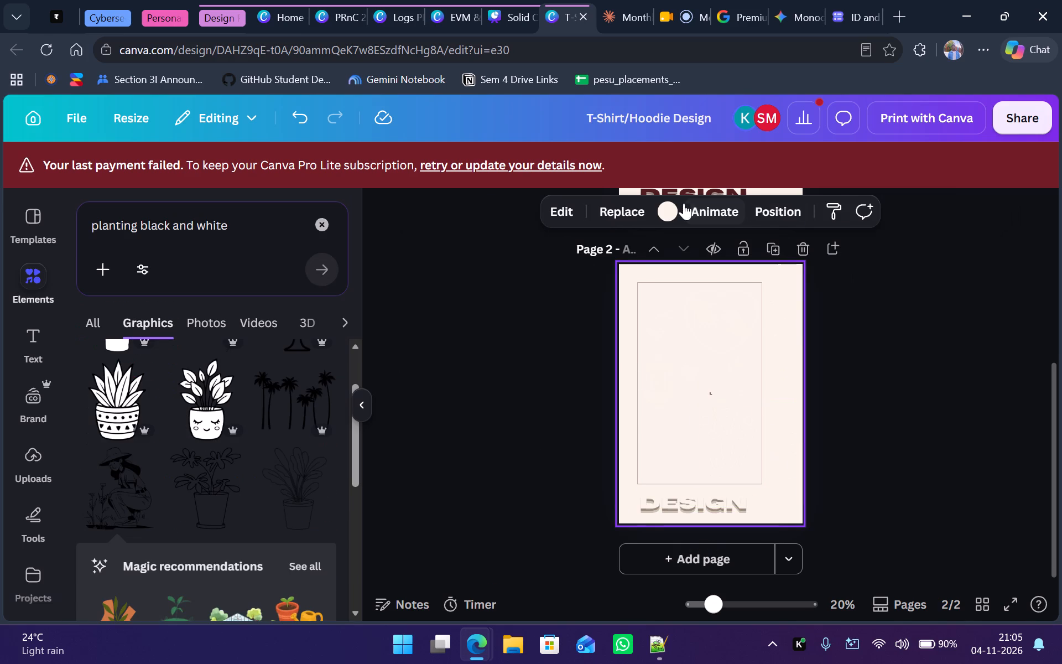
left_click(673, 207)
left_click(95, 392)
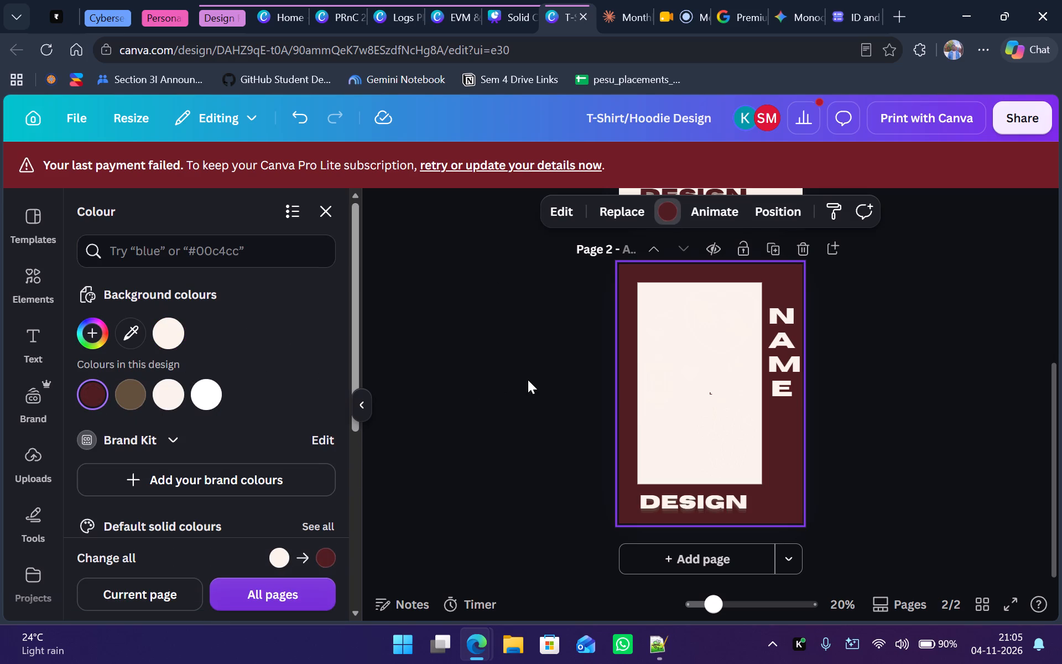
Fill the rectangle behind the page 2 graphics with the same dark maroon as the background.
left_click(714, 482)
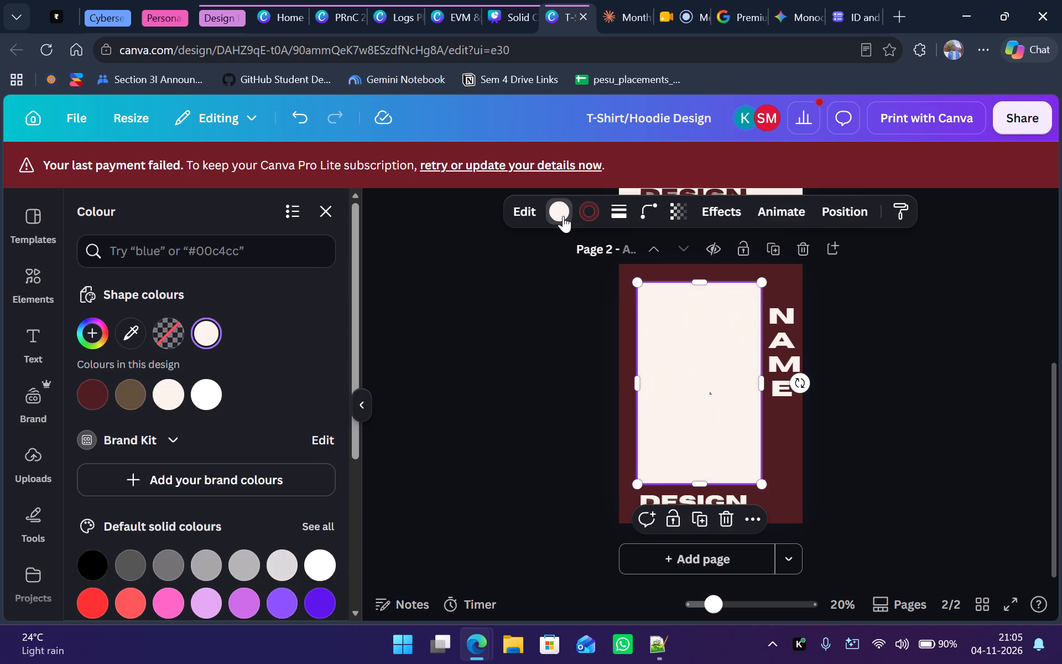
left_click(560, 215)
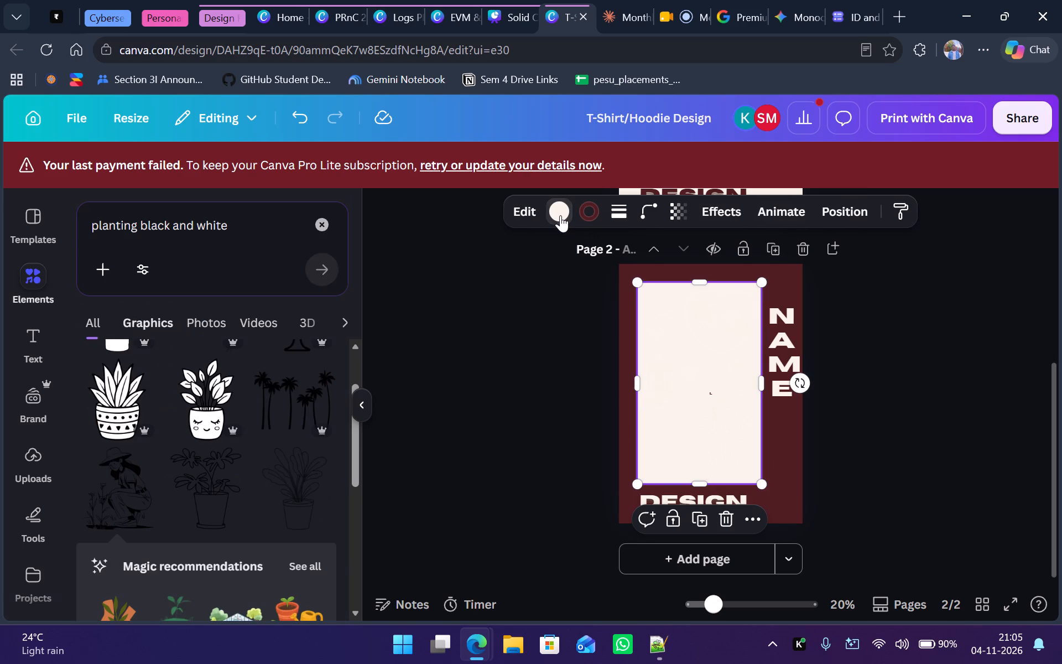
left_click(559, 210)
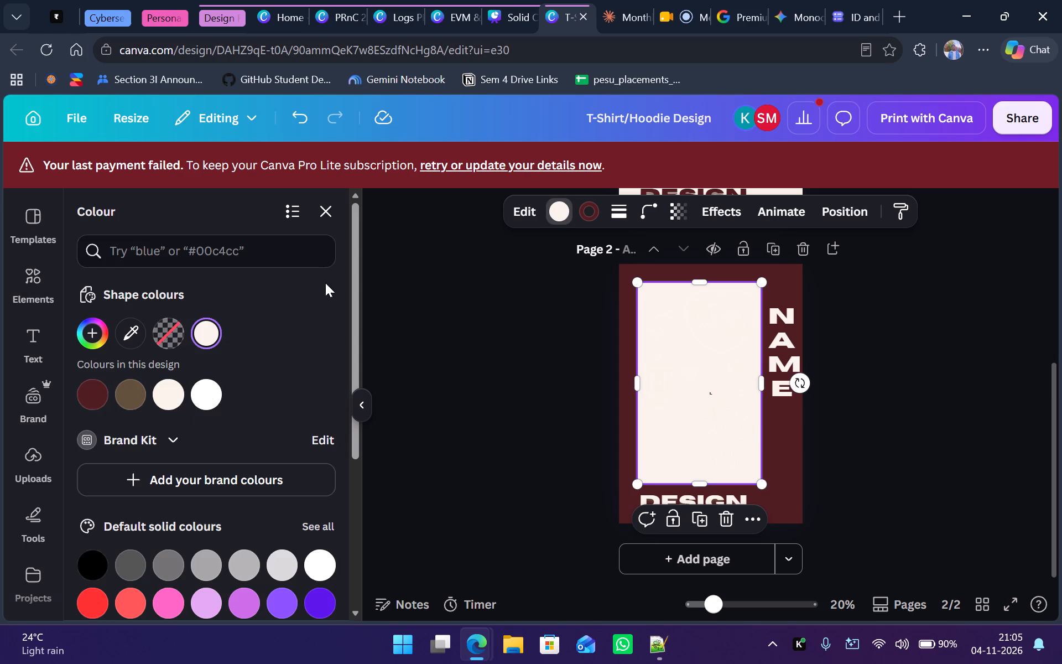
left_click(96, 398)
left_click(492, 346)
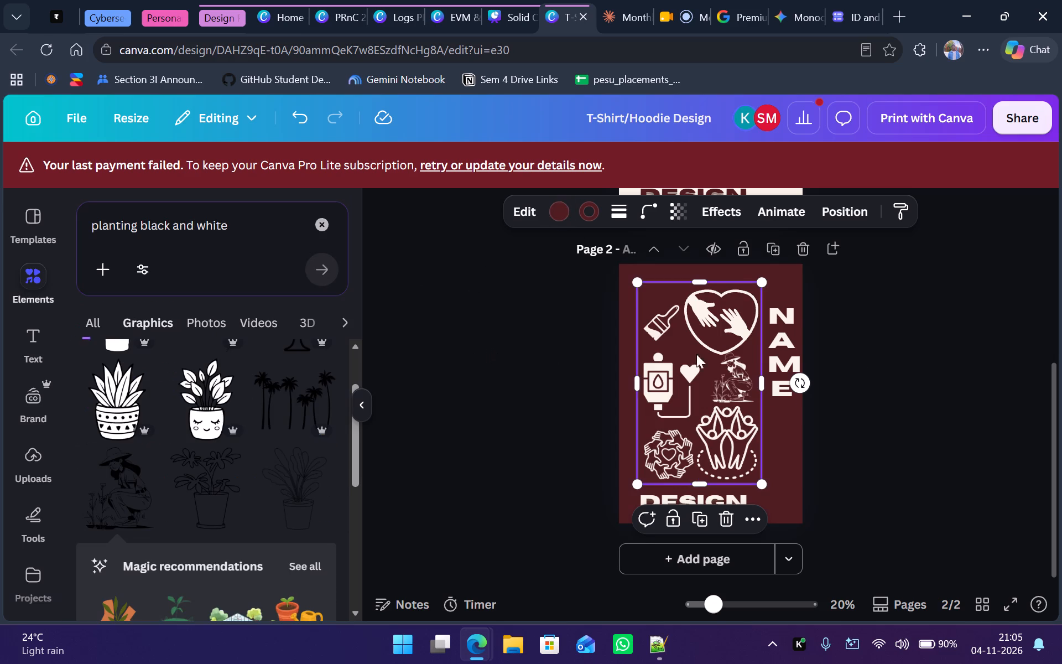
left_click(934, 338)
Set the border colour of the rectangle around the page 2 graphics to light cream.
scroll(933, 338, "up", 4)
scroll(933, 338, "down", 4)
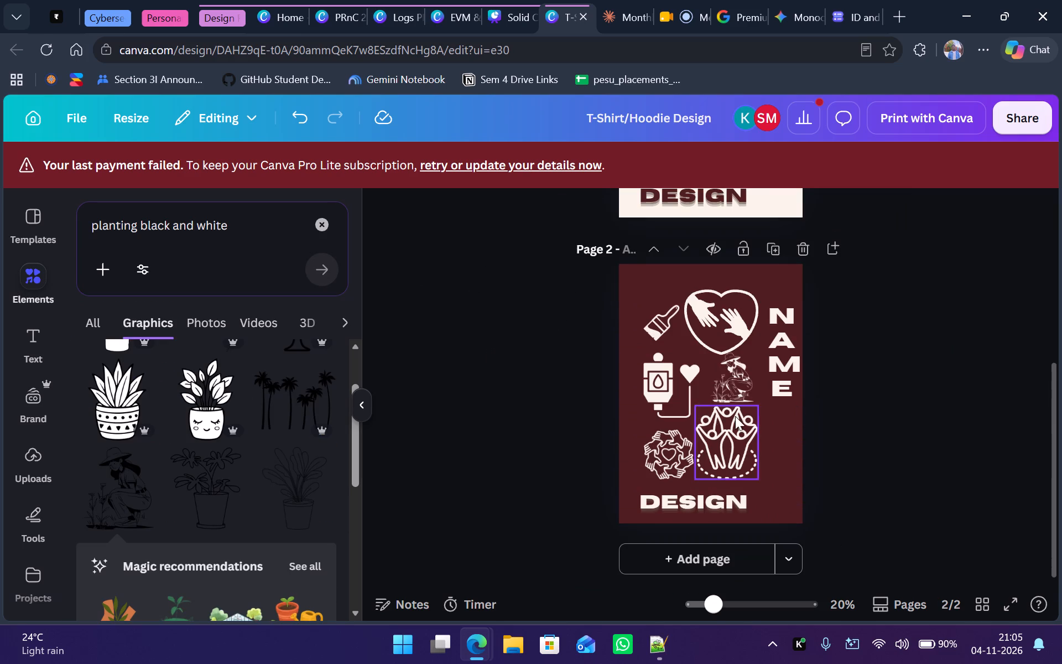
left_click(647, 344)
left_click(595, 211)
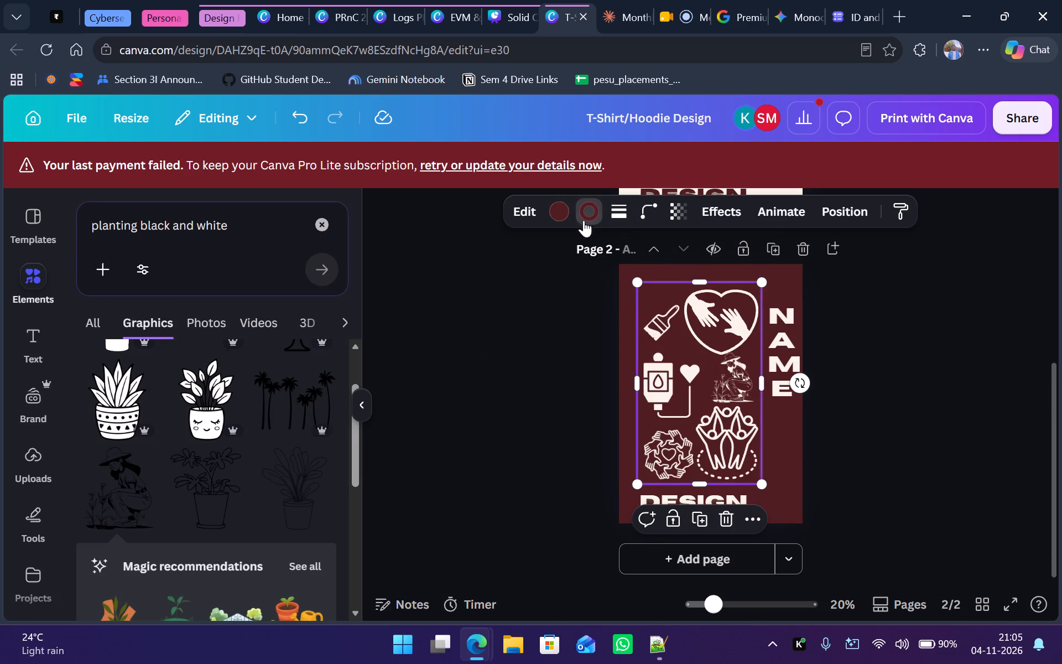
left_click(137, 396)
left_click(504, 343)
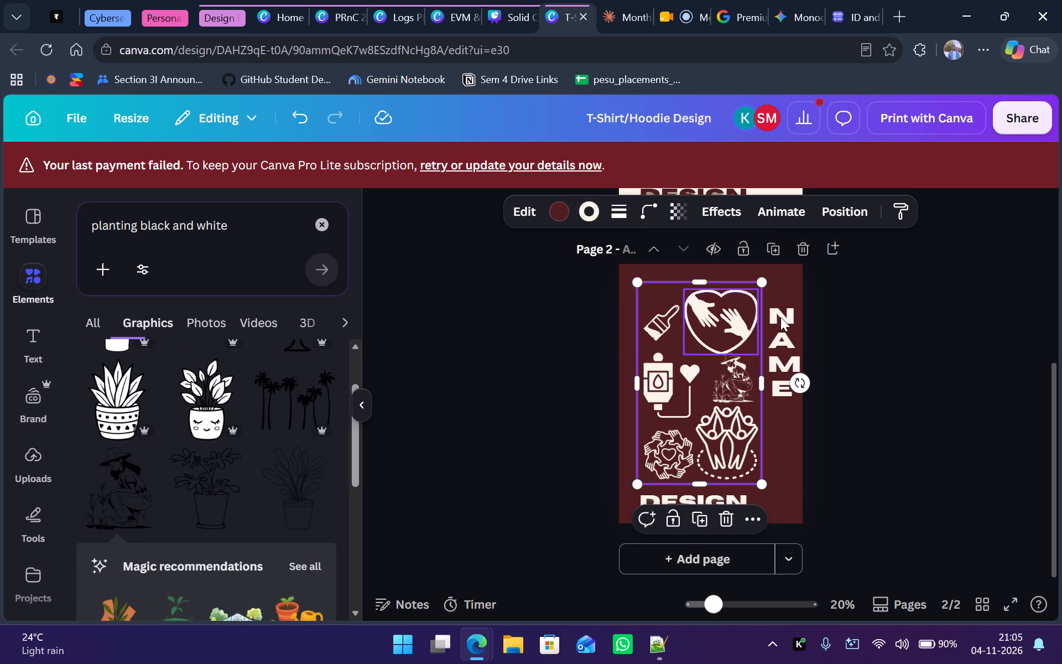
Compare the cream page 1 with the finished maroon page 2.
left_click_drag(850, 308, 855, 307)
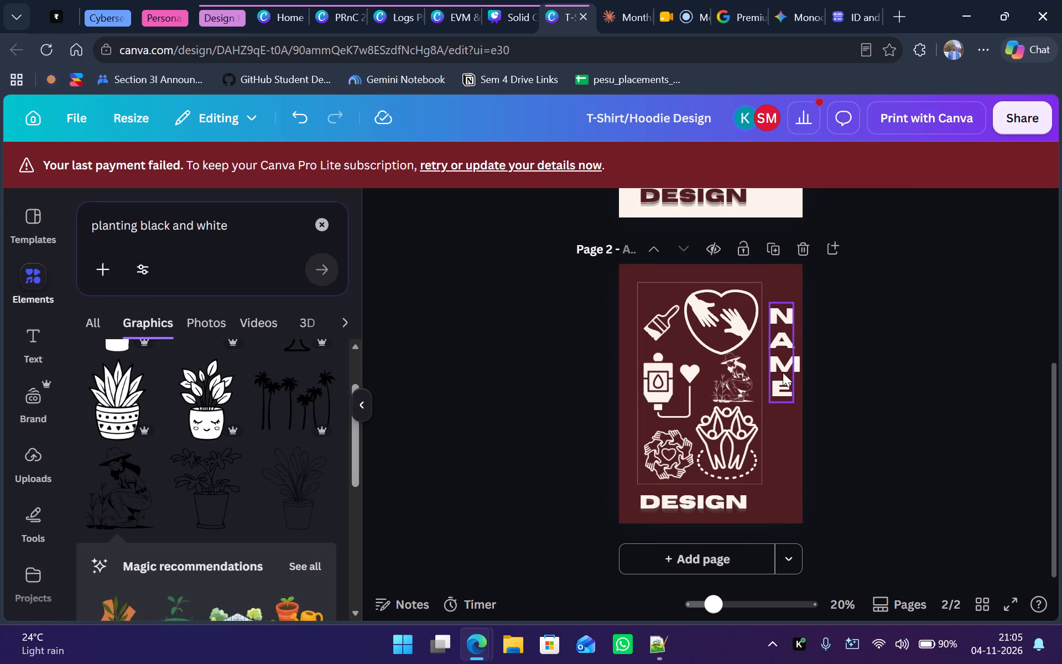
scroll(874, 367, "up", 4)
scroll(872, 368, "down", 4)
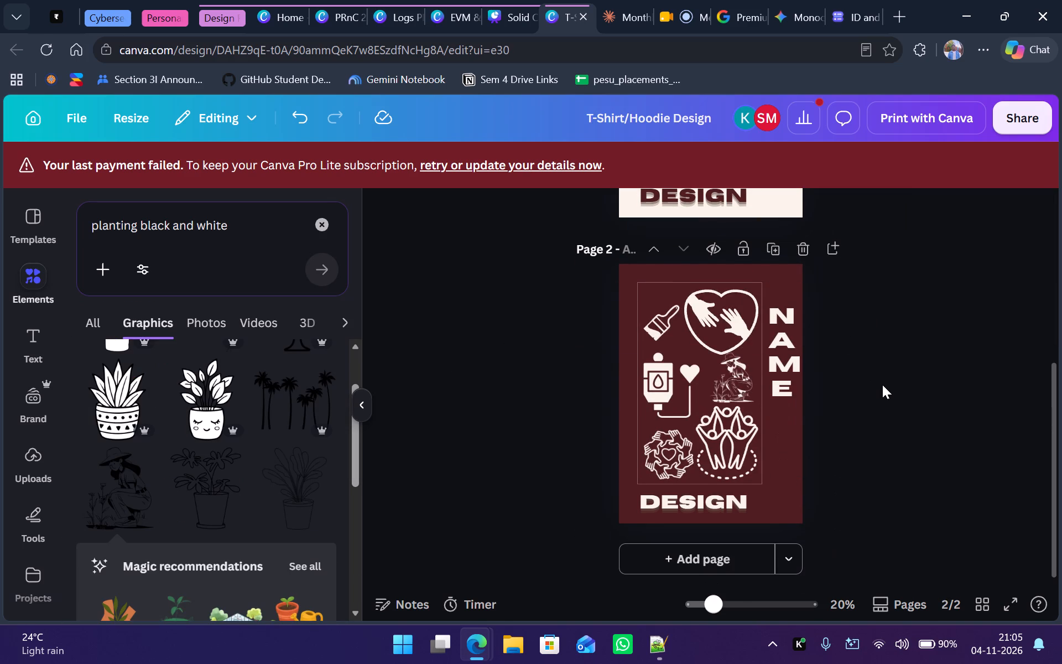
scroll(873, 378, "up", 5)
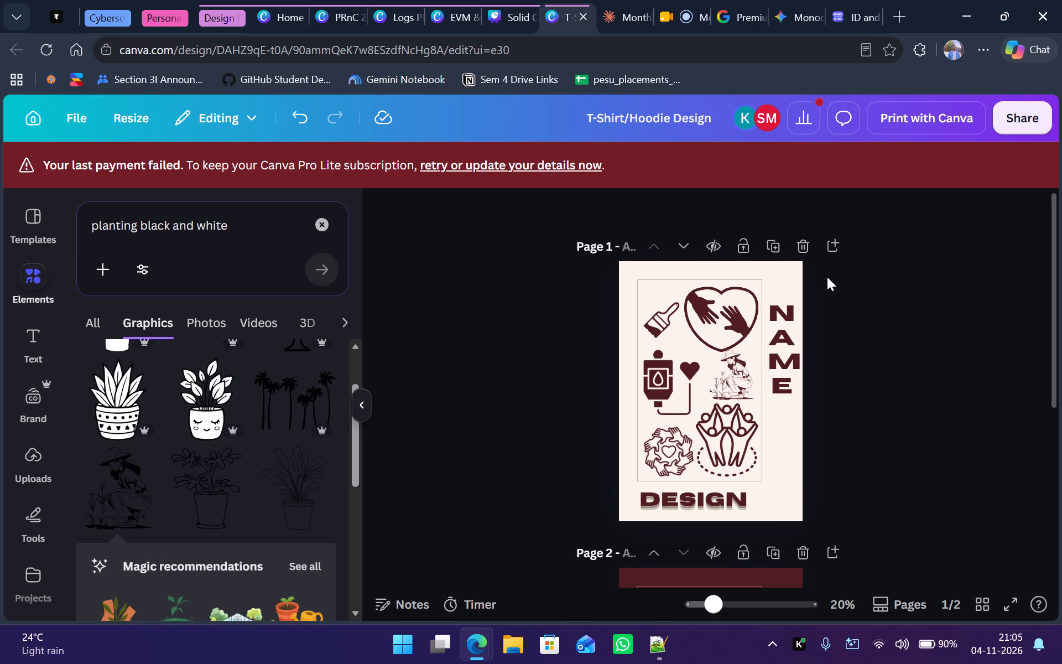
scroll(941, 360, "down", 4)
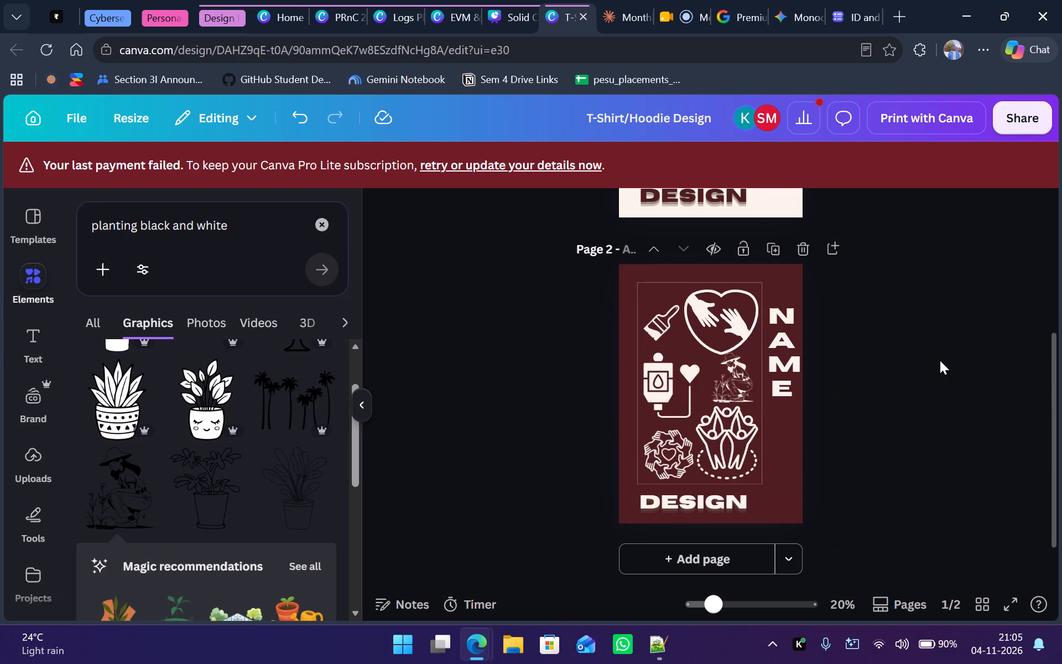
scroll(699, 367, "up", 1)
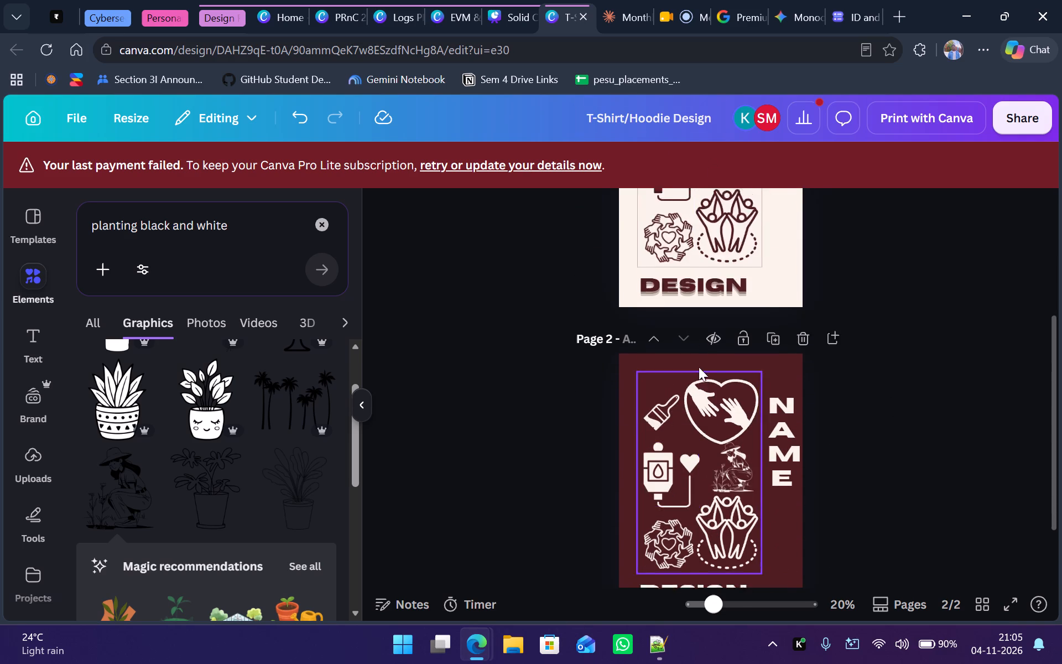
Duplicate page 1 and delete all graphics and text from the copy, leaving a blank cream page 2.
scroll(699, 367, "up", 1)
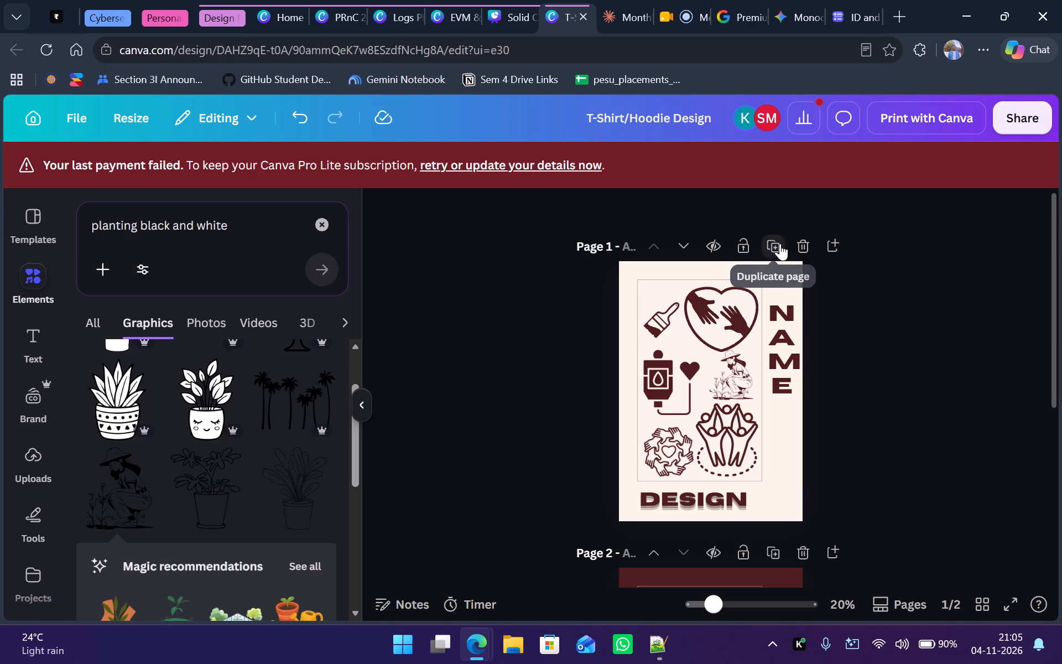
left_click(780, 243)
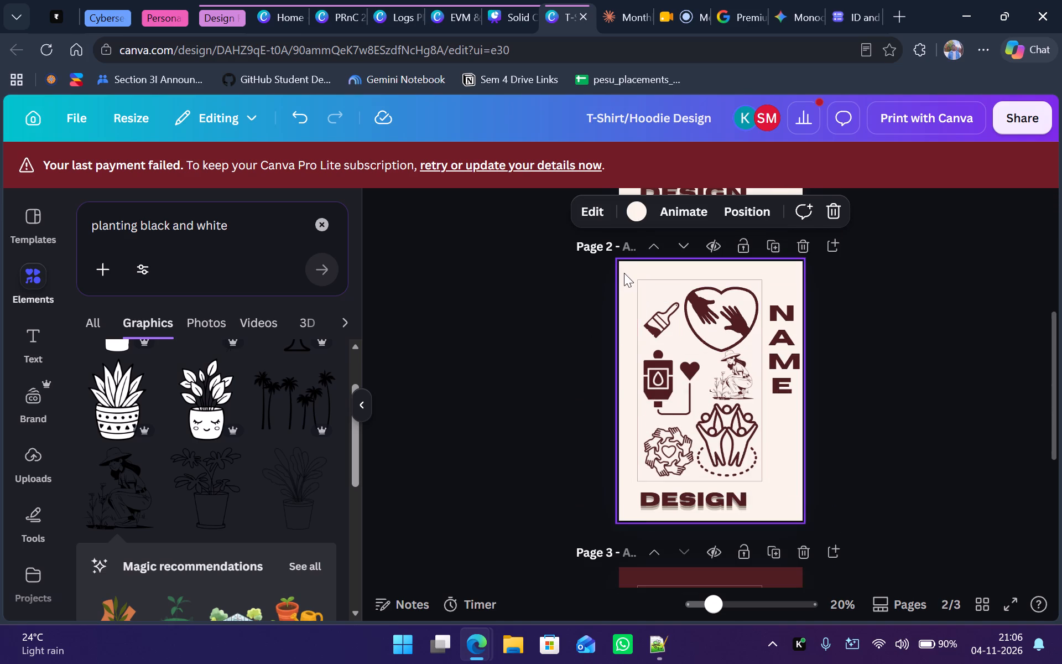
left_click_drag(625, 273, 799, 512)
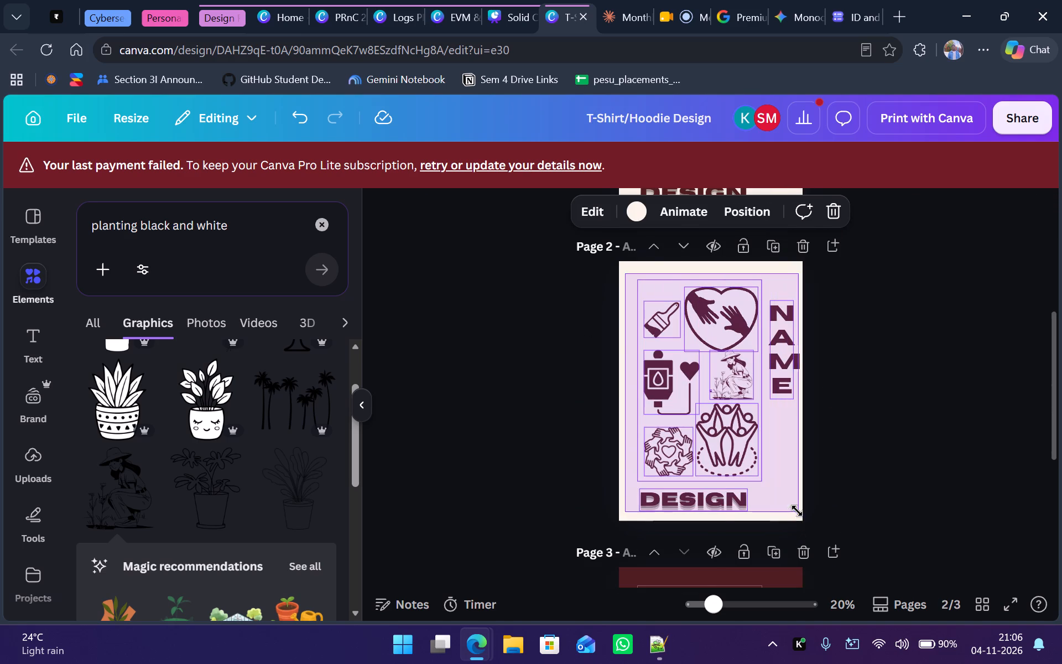
key("Delete")
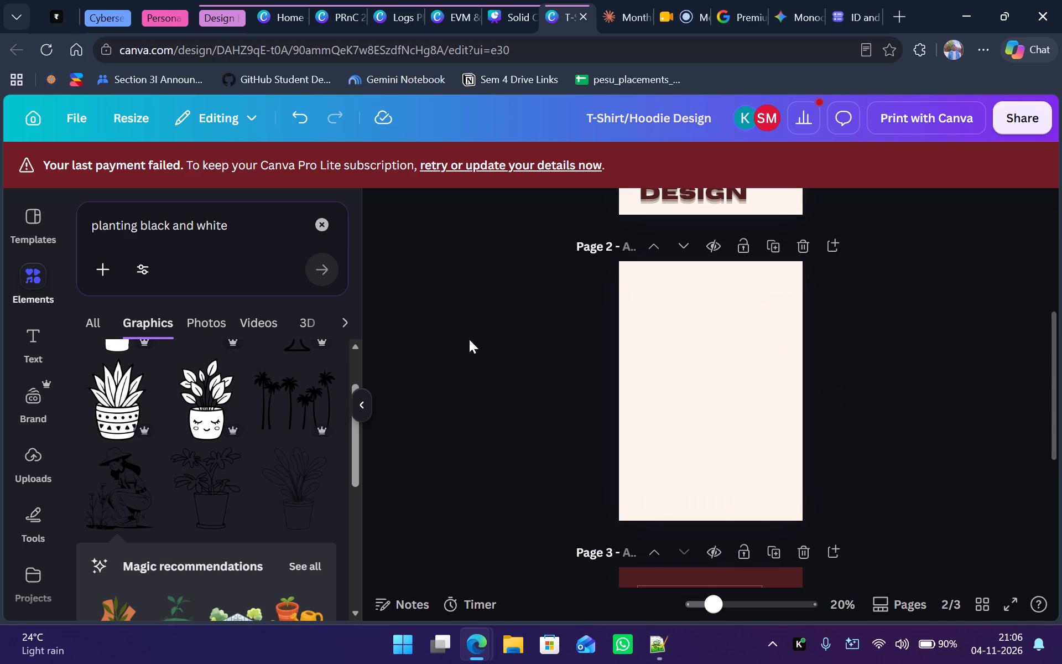
Copy the small chest logo from the shirt front in the Solid Color Swatch design and paste it onto blank page 2 of T-Shirt/Hoodie Design.
left_click(484, 1)
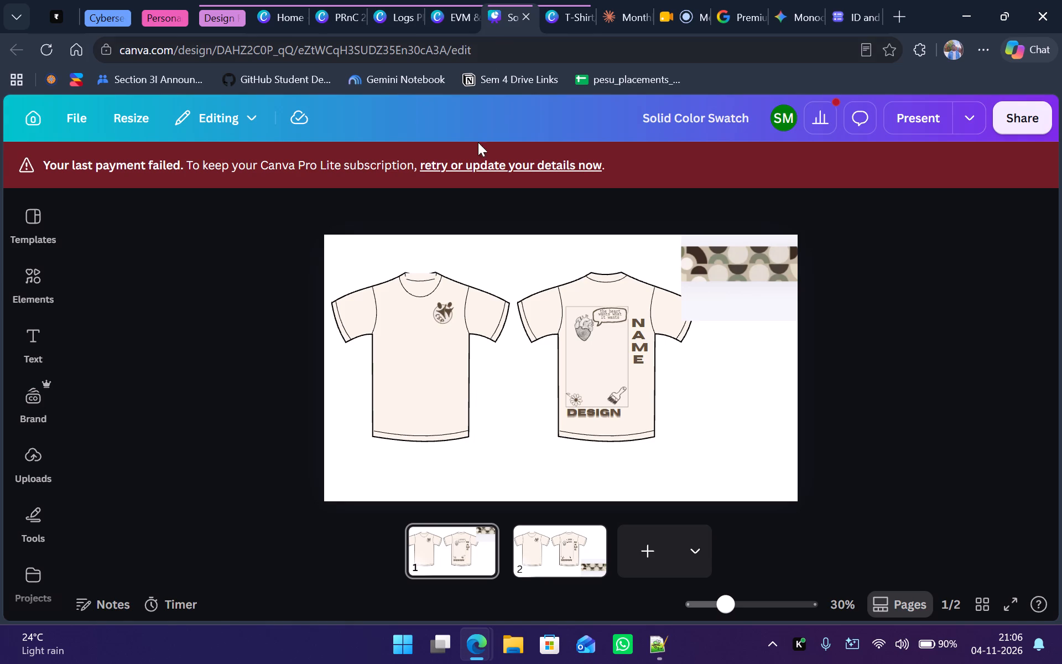
left_click(433, 317)
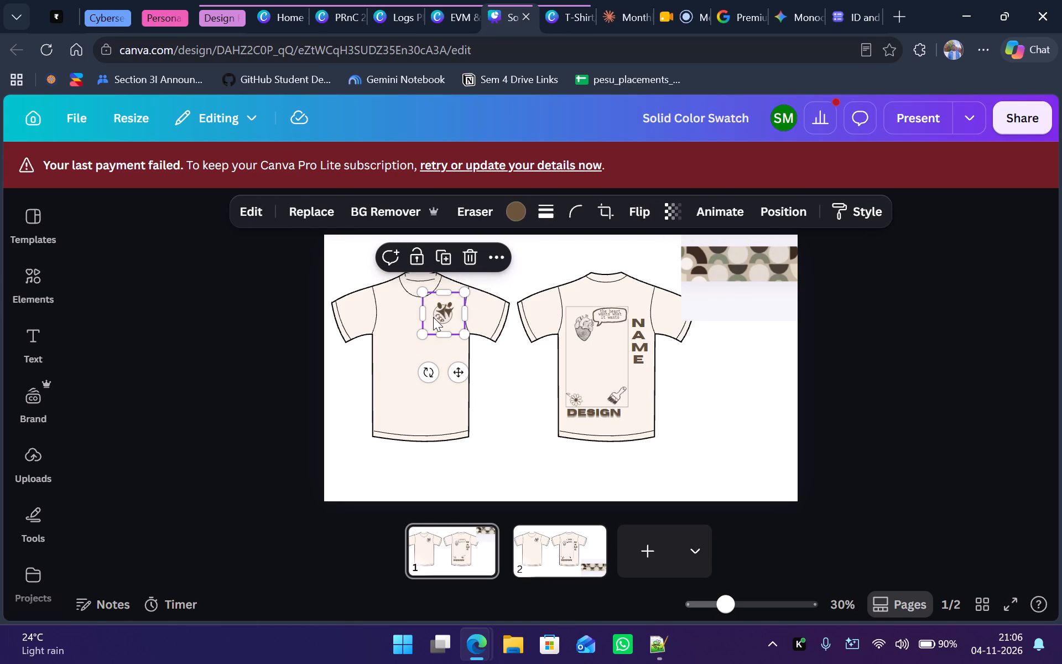
key("ctrl+c")
left_click(631, 0)
left_click(571, 1)
left_click(695, 329)
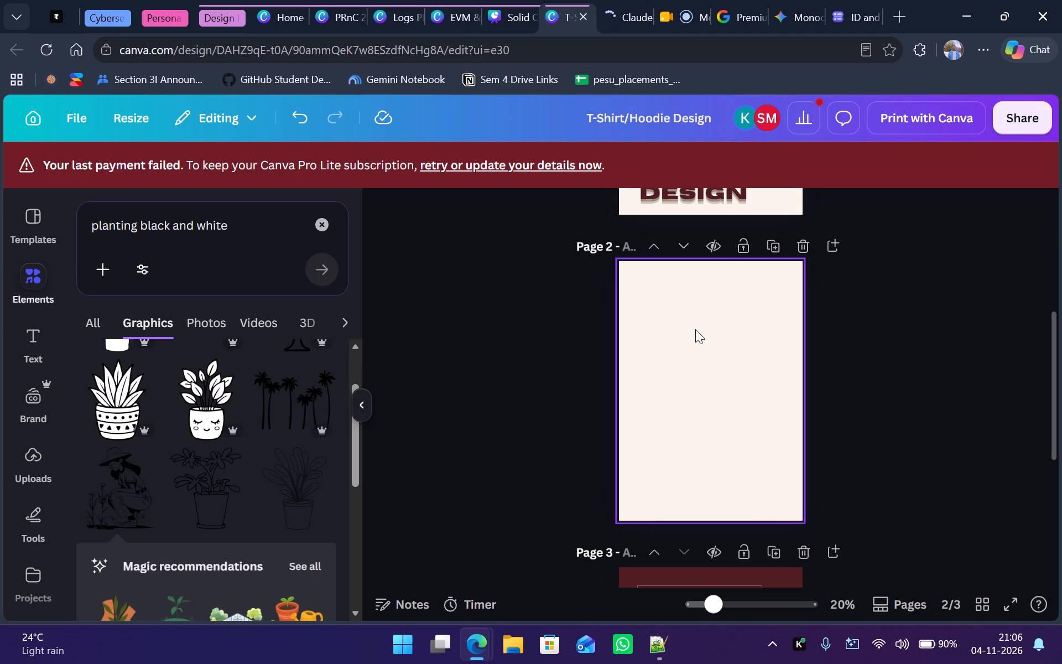
key("ctrl+v")
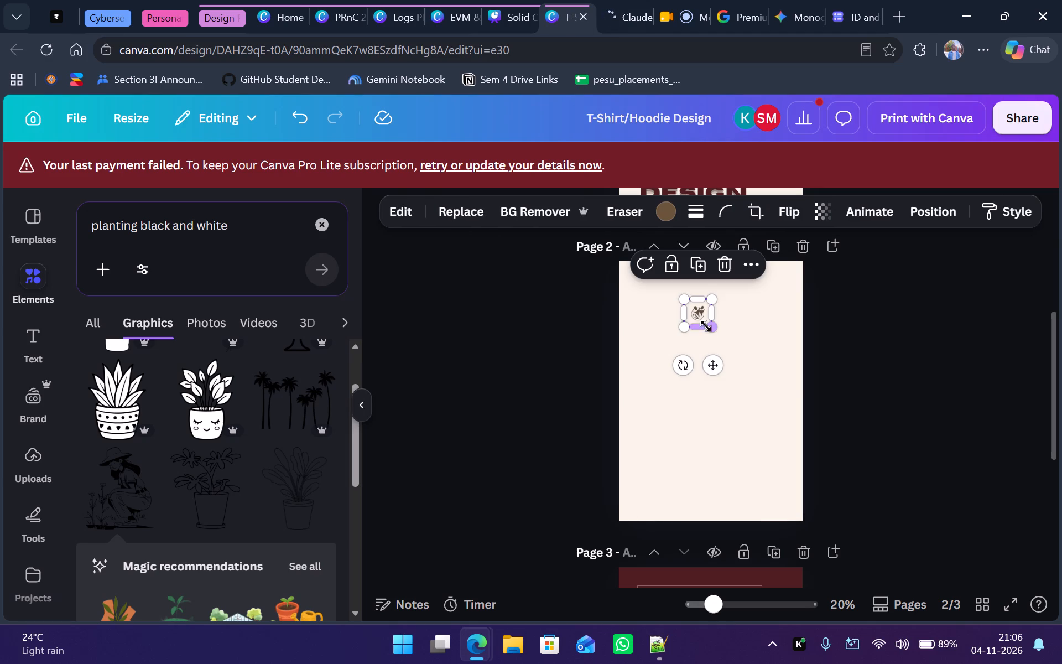
Enlarge the pasted logo on page 2 and place it in the page's upper-right chest area.
left_click_drag(706, 326, 731, 344)
left_click_drag(711, 329, 763, 333)
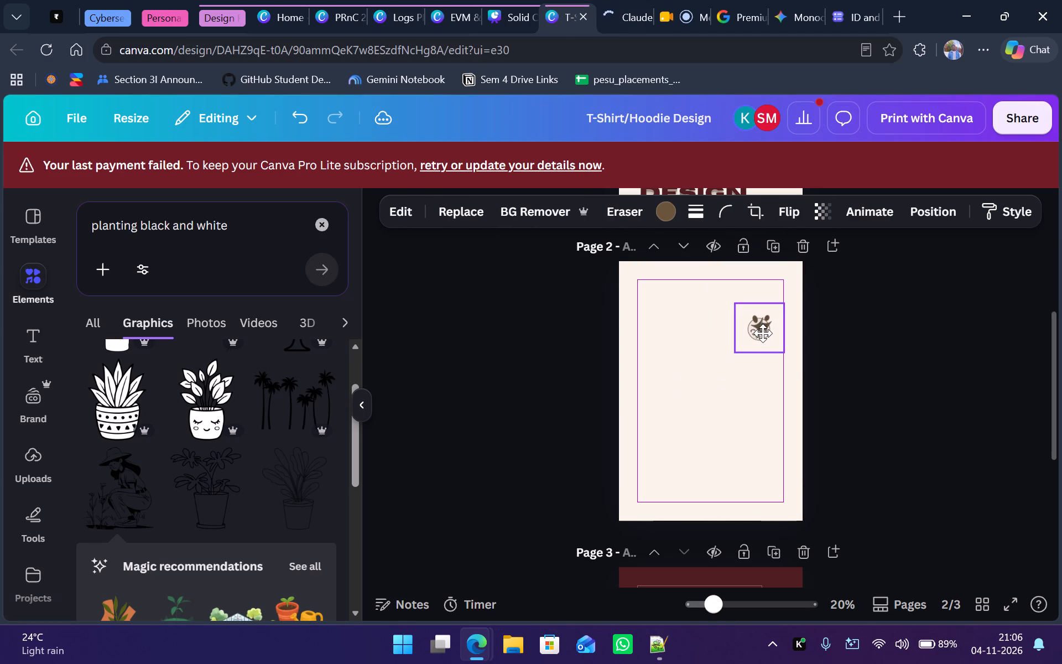
left_click_drag(763, 333, 766, 339)
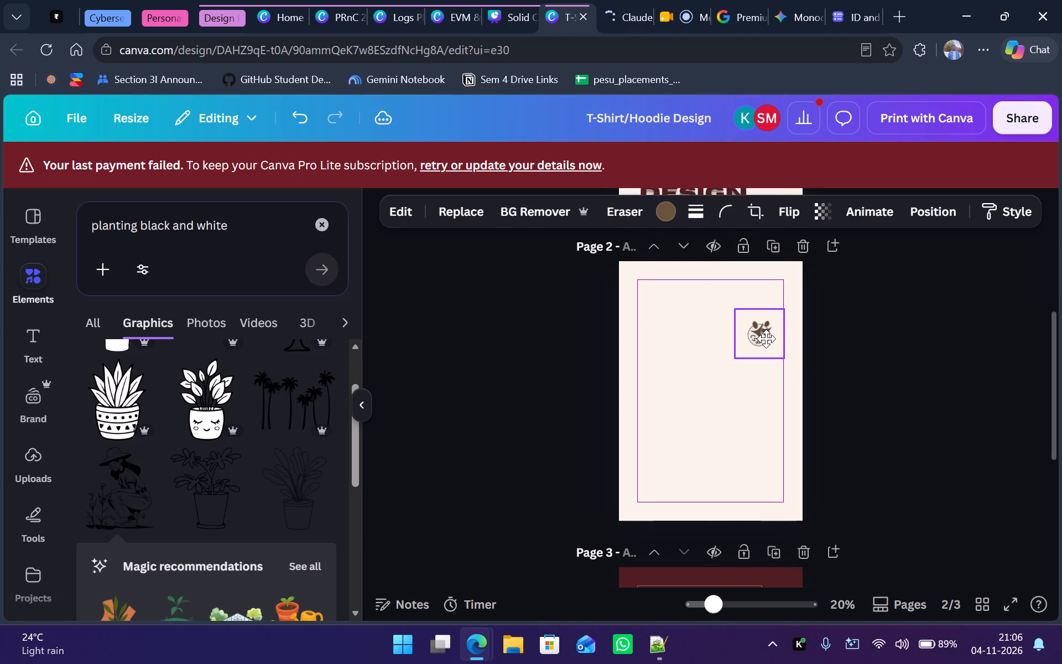
left_click_drag(766, 339, 768, 333)
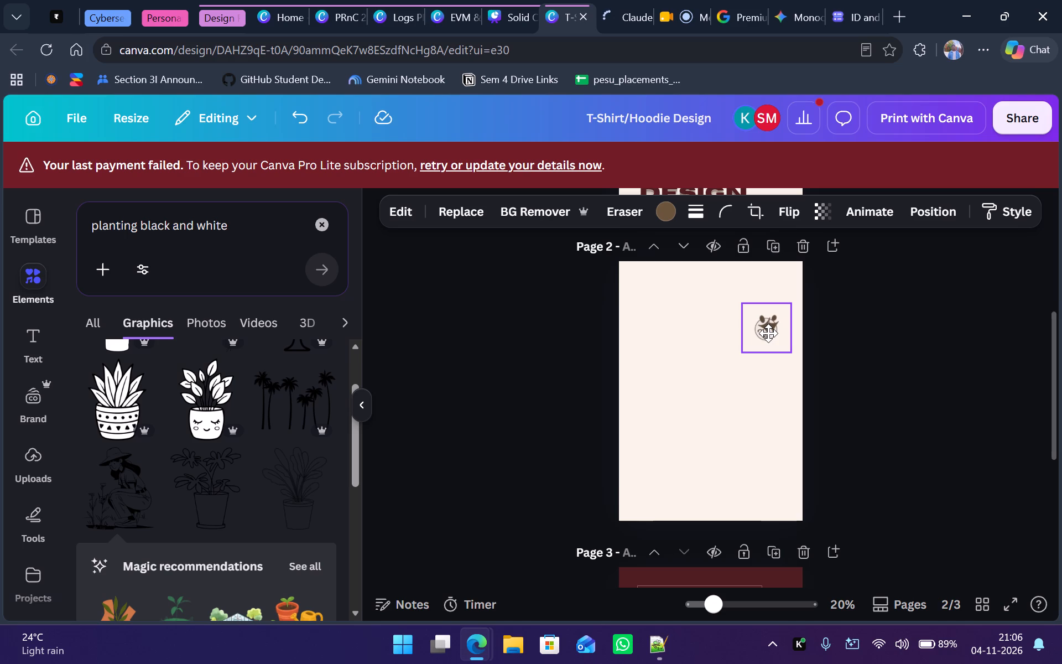
left_click_drag(768, 333, 768, 333)
Recolour the page 2 logo to the design's dark maroon.
left_click(665, 220)
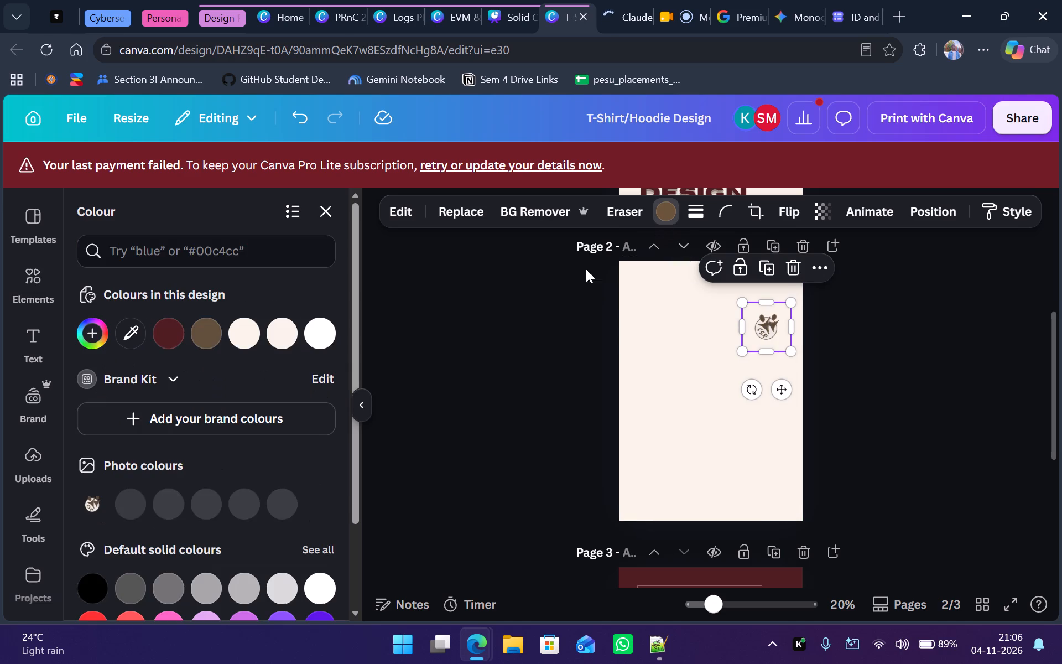
left_click(173, 331)
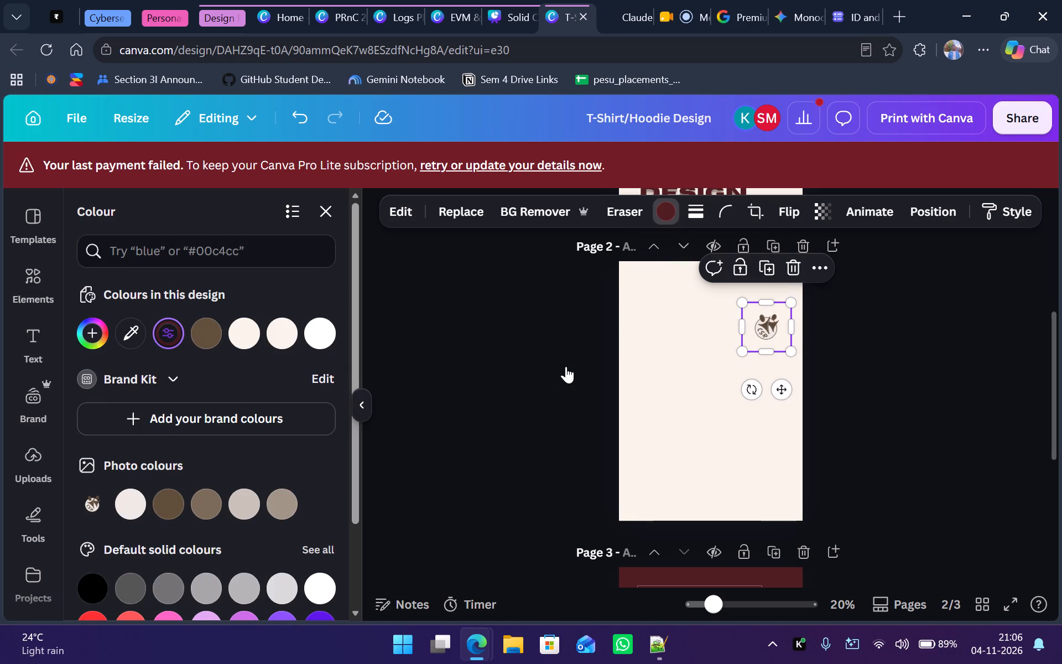
left_click(529, 384)
left_click(893, 356)
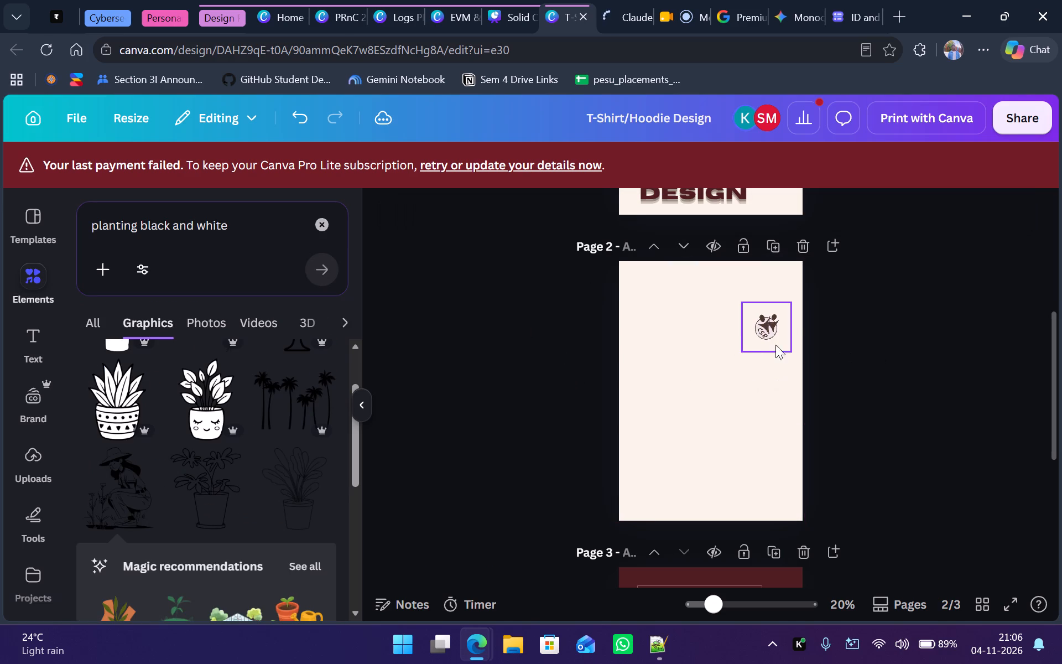
Shift the page 2 logo slightly left, in line with the page's right margin guide.
left_click_drag(753, 333, 747, 333)
left_click(881, 349)
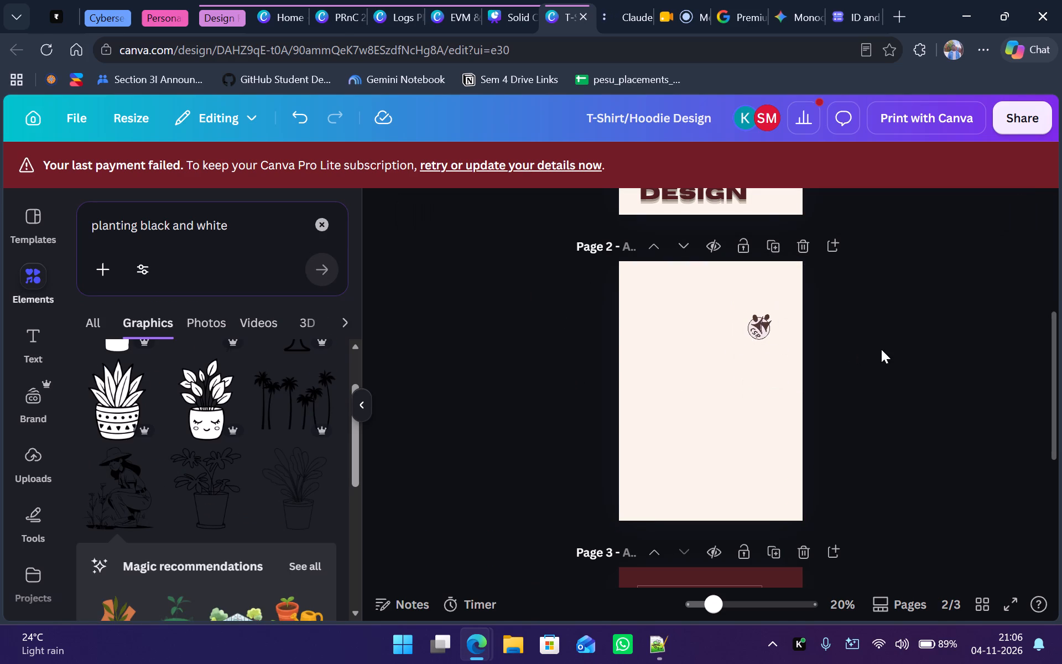
Duplicate the maroon page 3 and delete all graphics and text from the copy, leaving a blank maroon page 4.
scroll(846, 373, "down", 3)
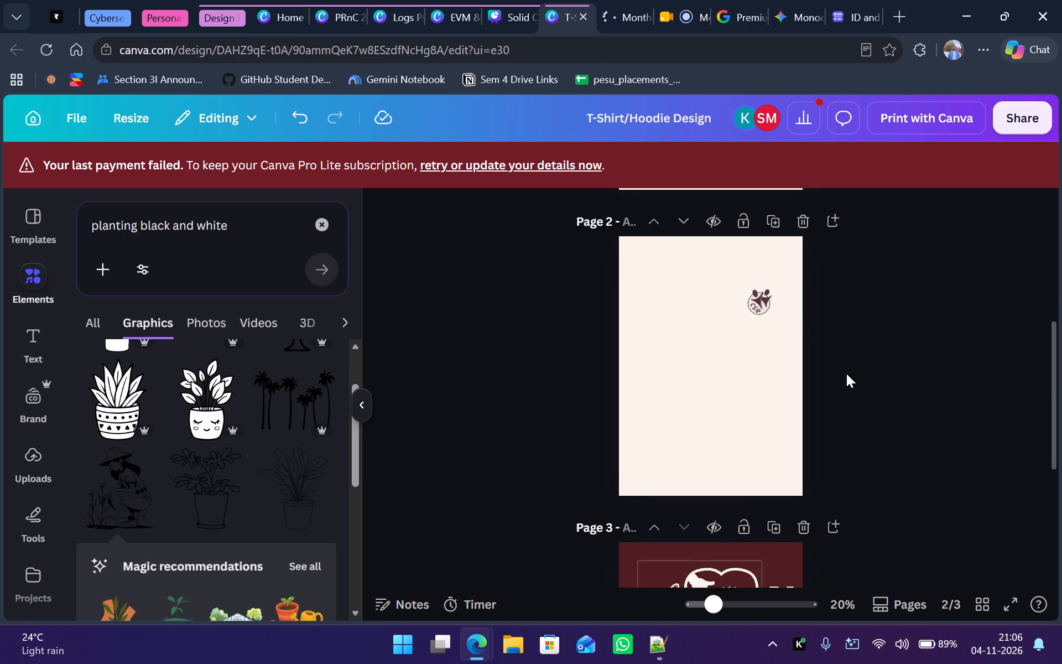
left_click(773, 307)
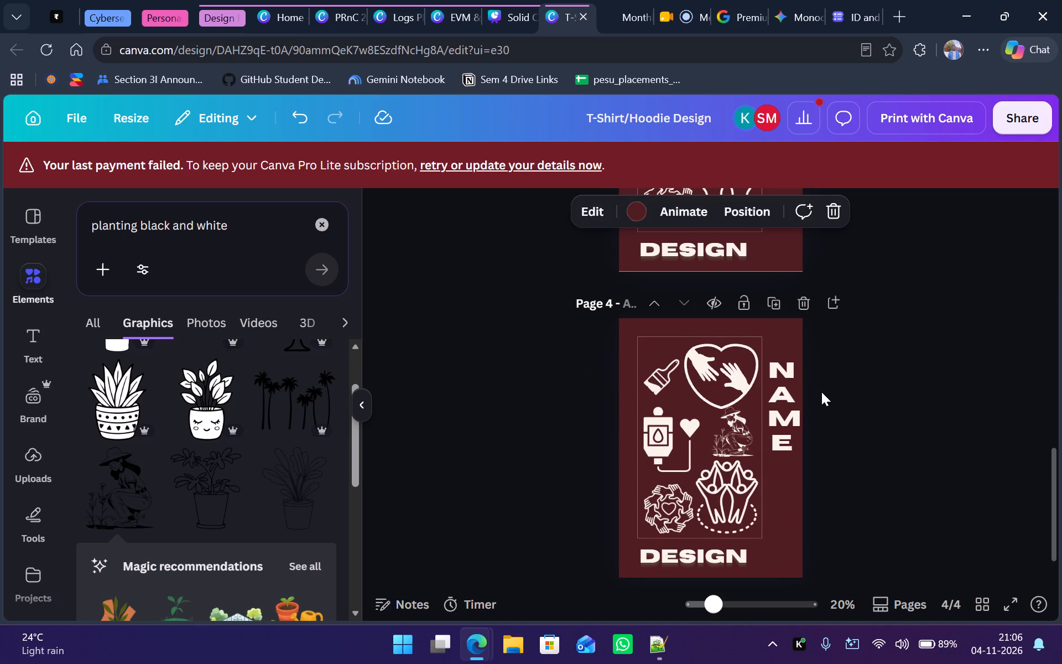
scroll(779, 308, "up", 6)
scroll(779, 308, "down", 6)
left_click_drag(627, 325, 796, 562)
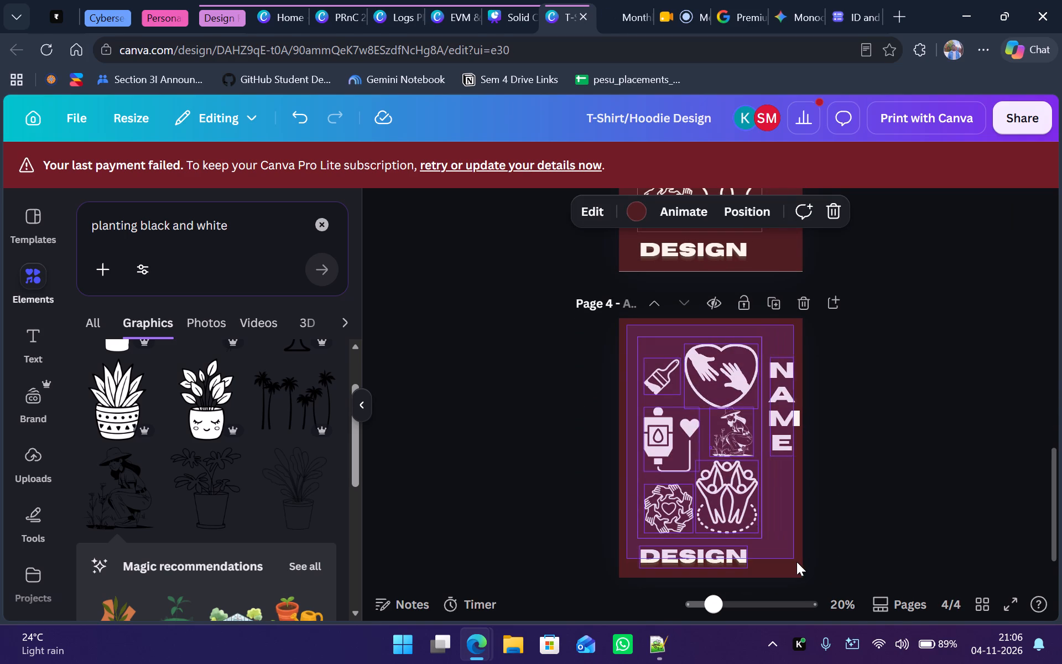
left_click_drag(796, 562, 796, 563)
key("Delete")
Copy the logo from page 2 onto blank page 4 and place it near the page's upper-right margin corner.
scroll(775, 531, "up", 5)
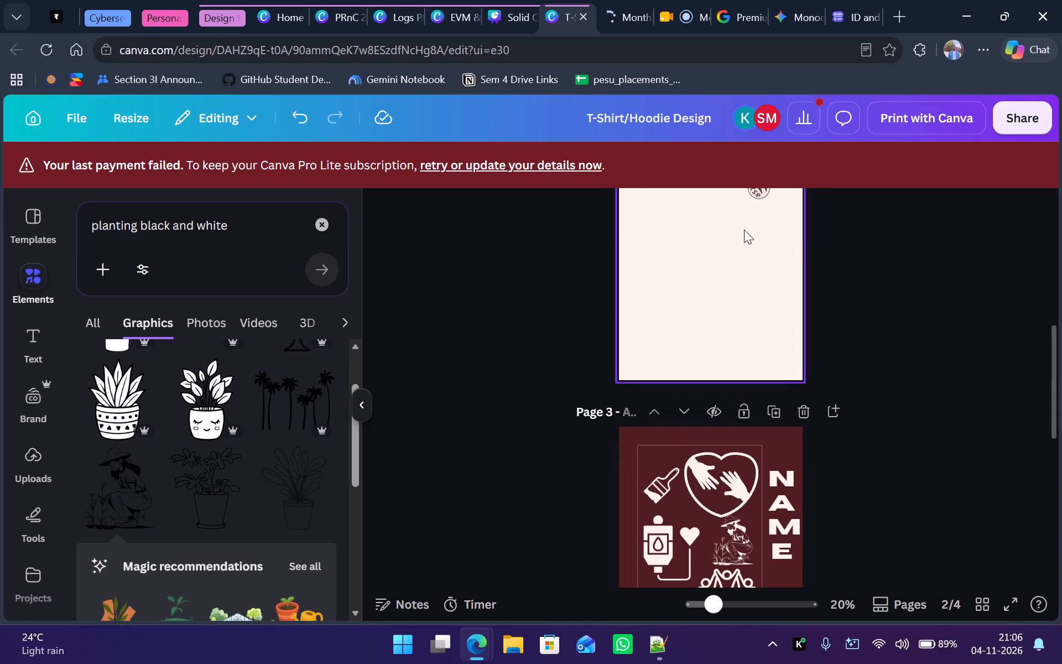
left_click(754, 190)
key("ctrl+c")
scroll(766, 366, "down", 5)
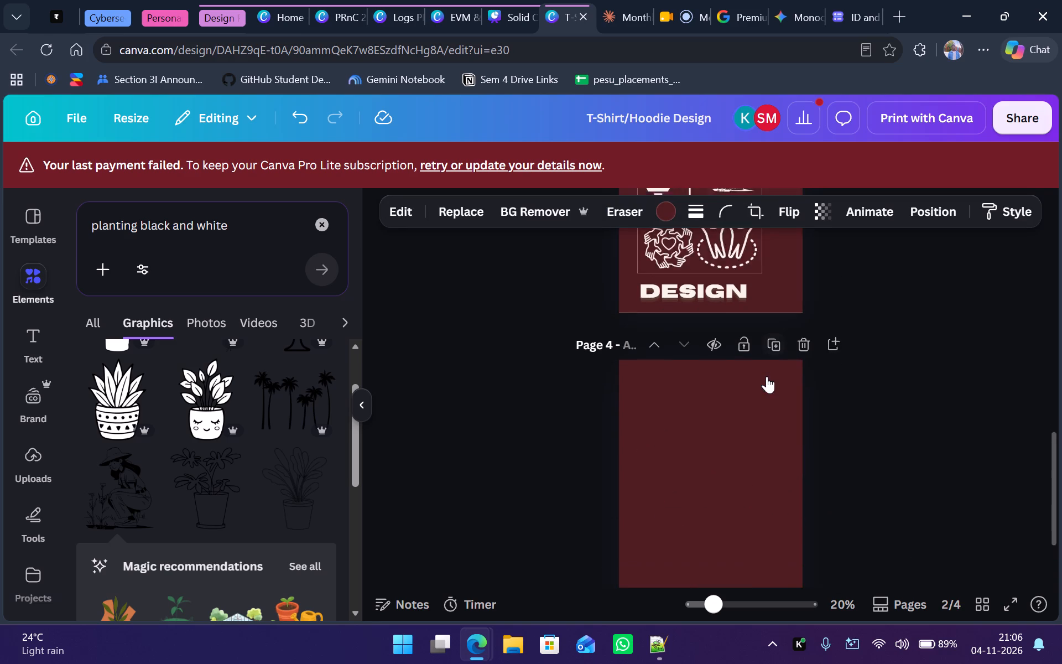
left_click(767, 376)
key("ctrl+v")
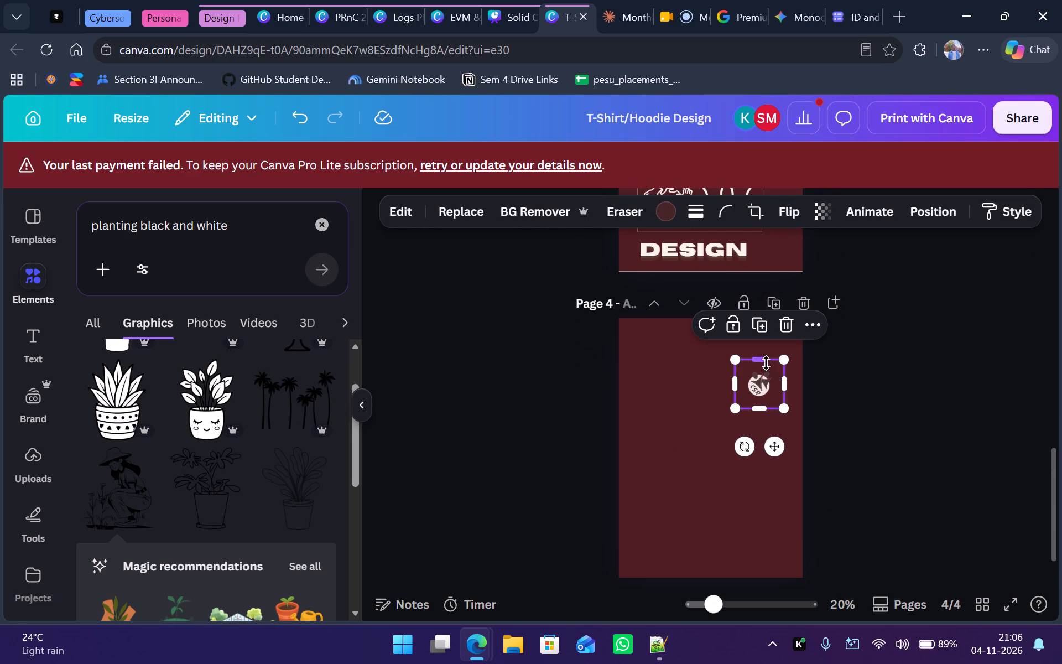
left_click_drag(762, 388, 763, 370)
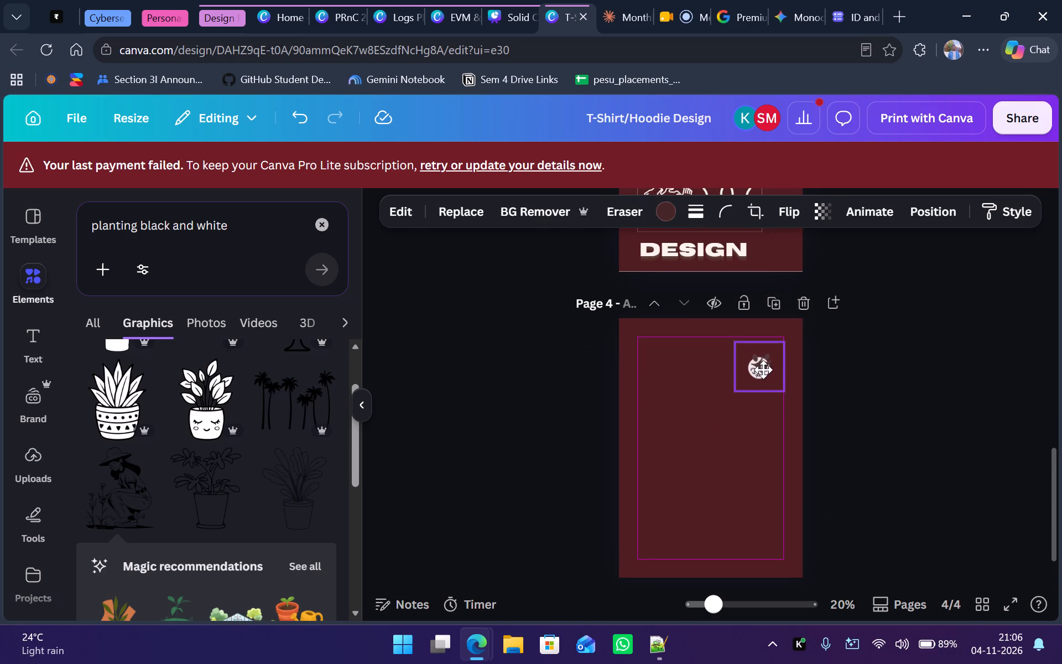
Recolour the page 4 logo to the design's light cream.
left_click(660, 217)
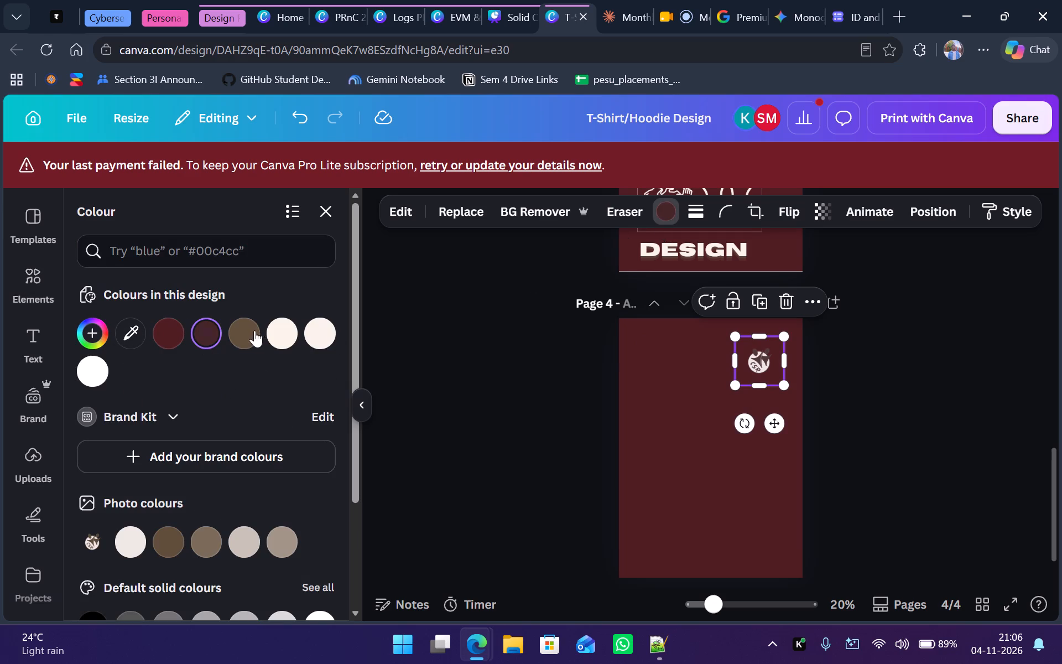
left_click(276, 335)
left_click(554, 376)
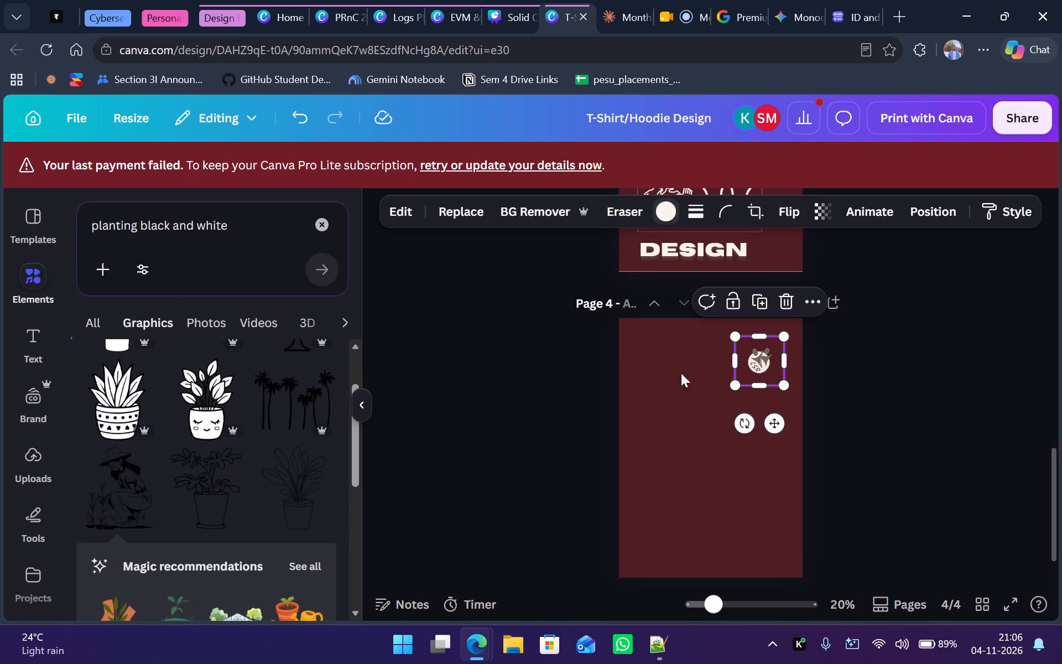
left_click(868, 348)
Move the page 4 logo slightly lower along the right margin guide, at chest height.
left_click_drag(758, 365, 762, 389)
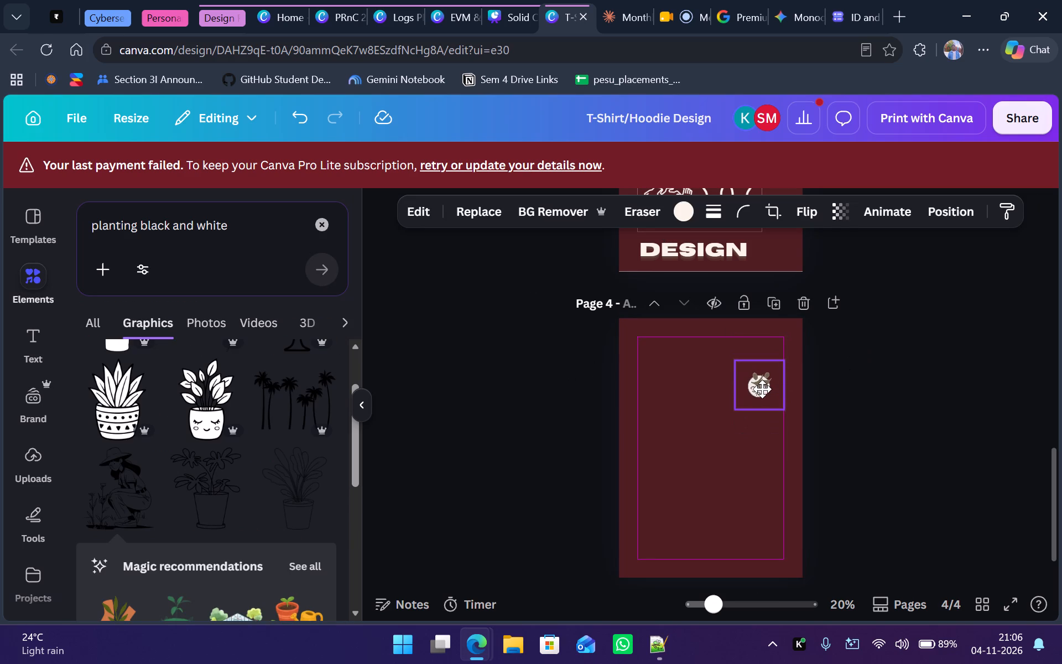
left_click_drag(762, 389, 762, 392)
left_click(881, 349)
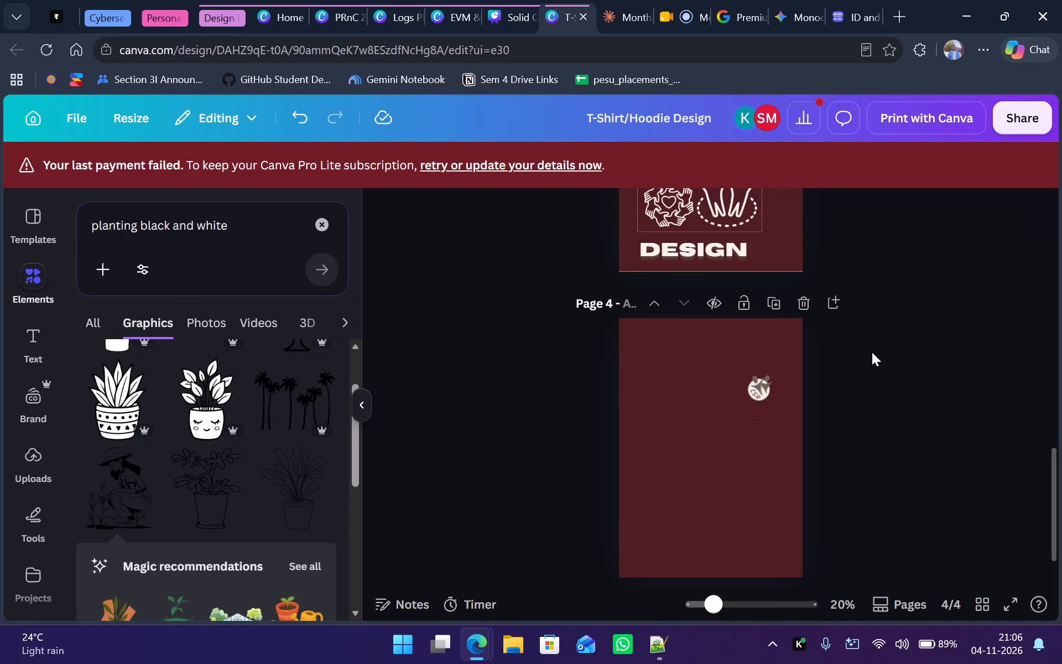
scroll(871, 352, "up", 3)
scroll(865, 354, "down", 3)
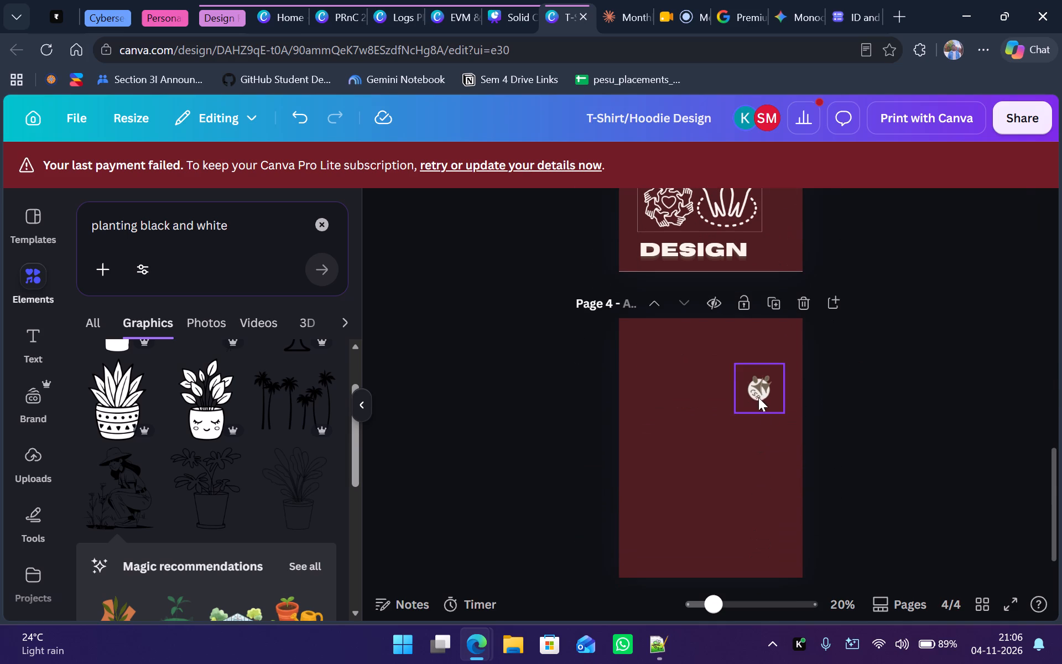
Nudge the page 2 logo slightly down so its height matches the logo on page 4.
left_click(758, 395)
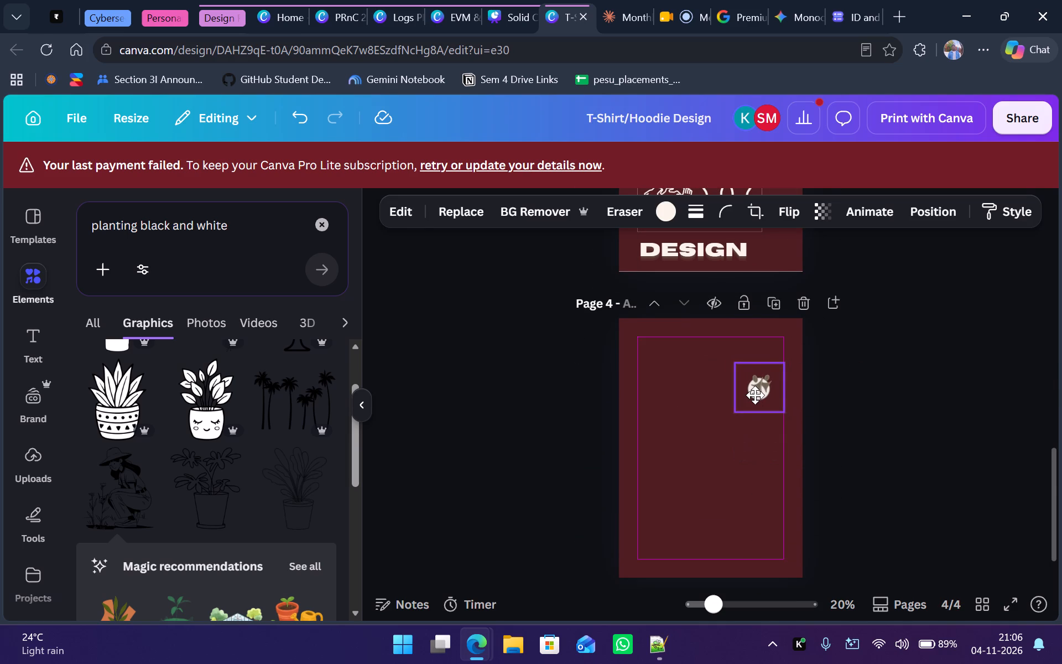
left_click(914, 365)
scroll(910, 362, "up", 8)
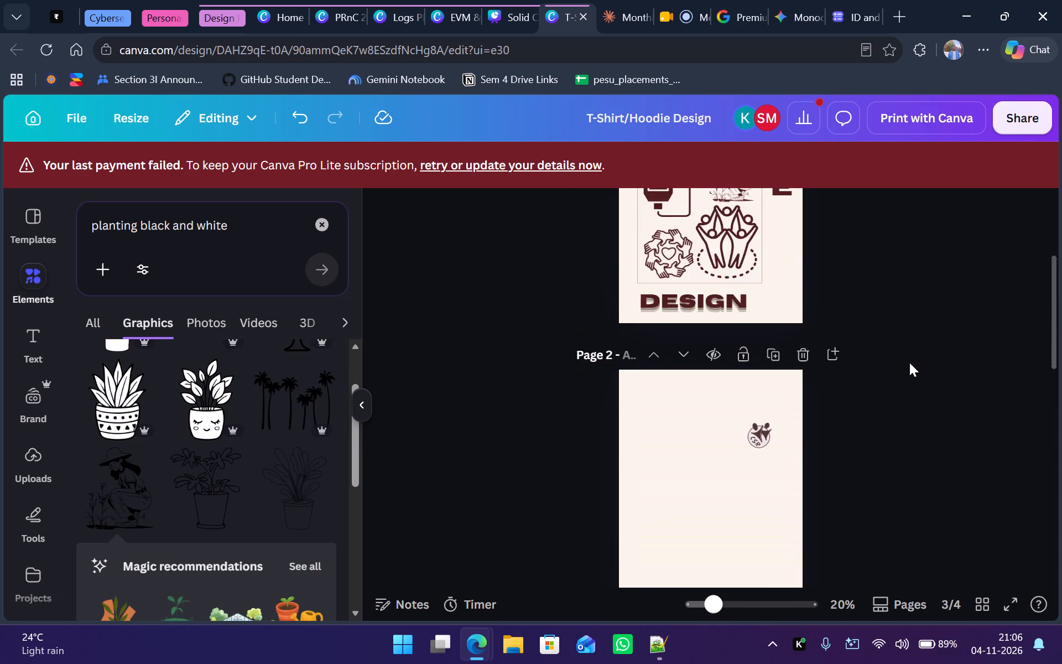
scroll(909, 362, "up", 3)
scroll(908, 362, "down", 5)
left_click(773, 224)
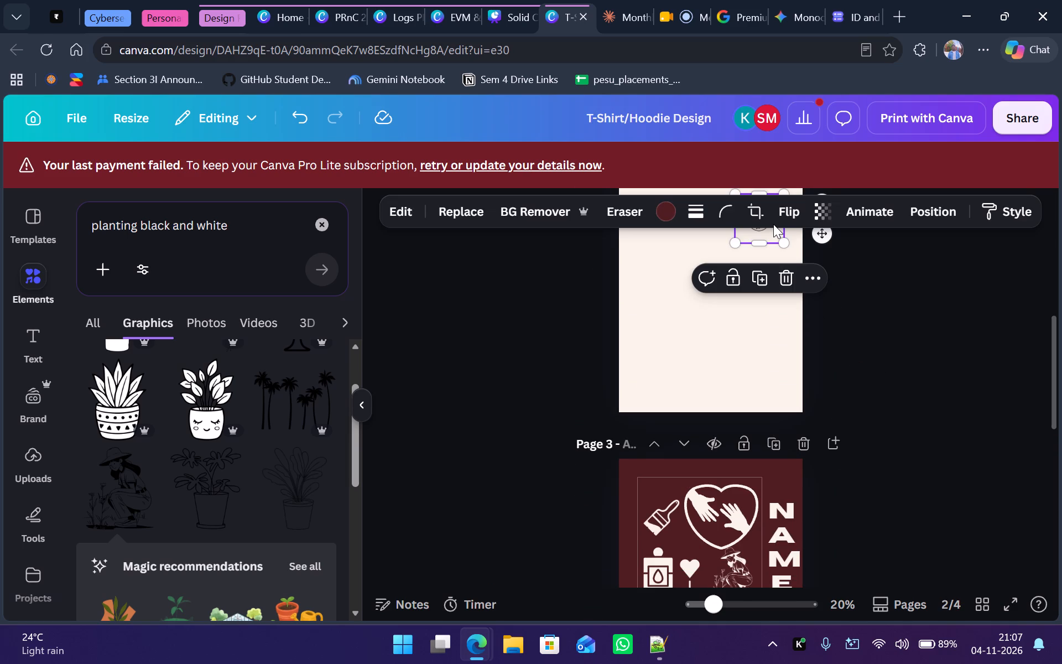
key("Down")
key("Down")
key("Down")
key("Down")
key("Down")
key("Down")
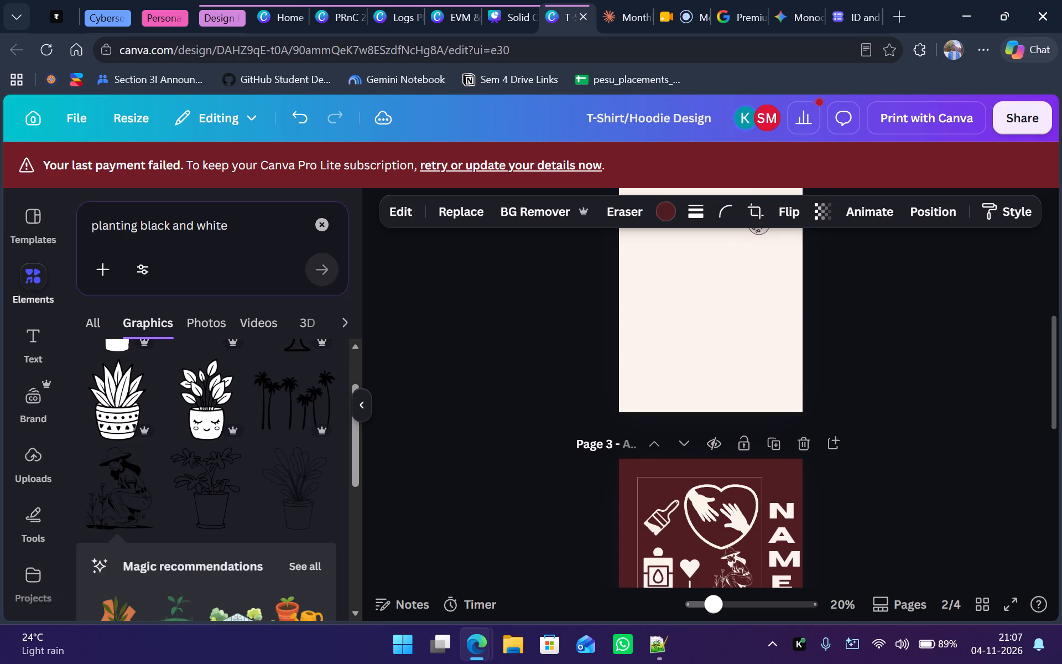
left_click(890, 290)
scroll(886, 286, "up", 2)
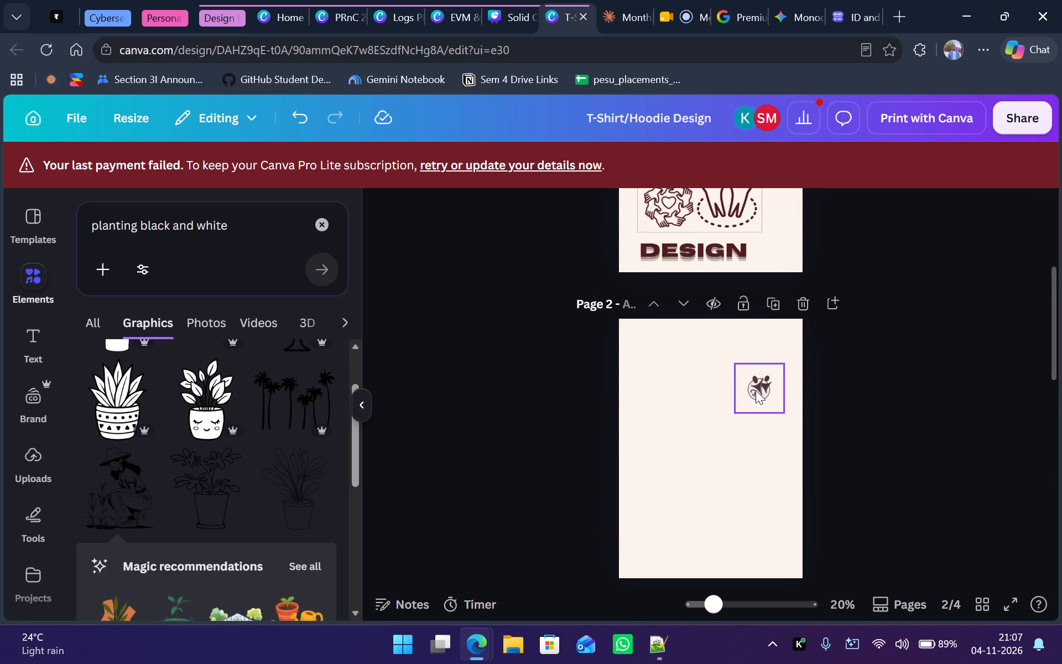
scroll(858, 326, "down", 7)
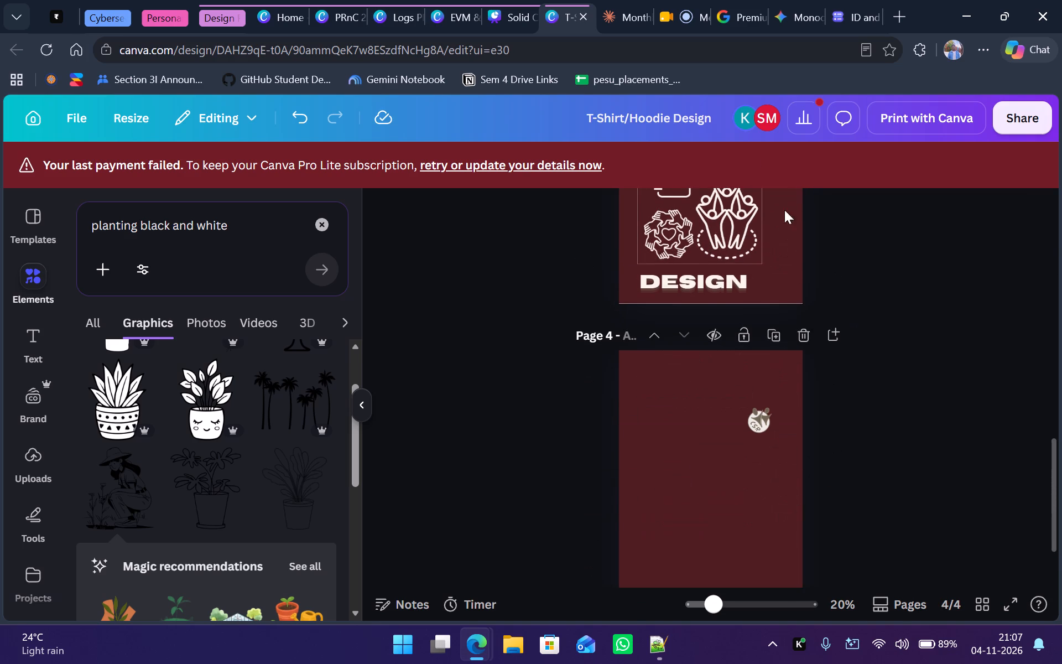
Set the design's link access for anyone with the link to "Can comment" and copy the share link.
left_click(1033, 118)
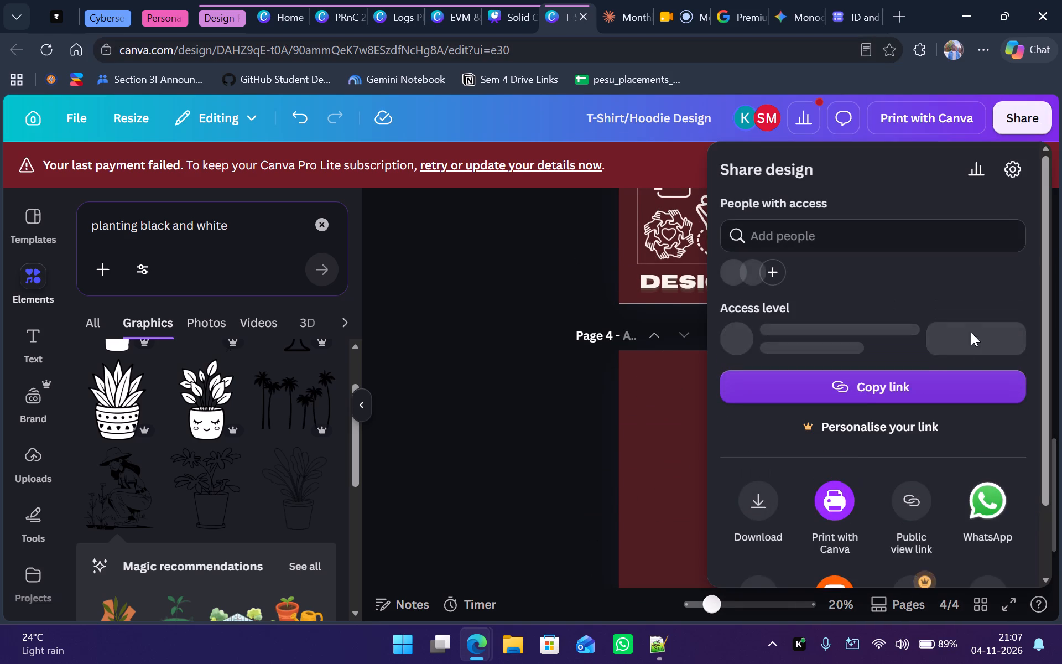
left_click(974, 343)
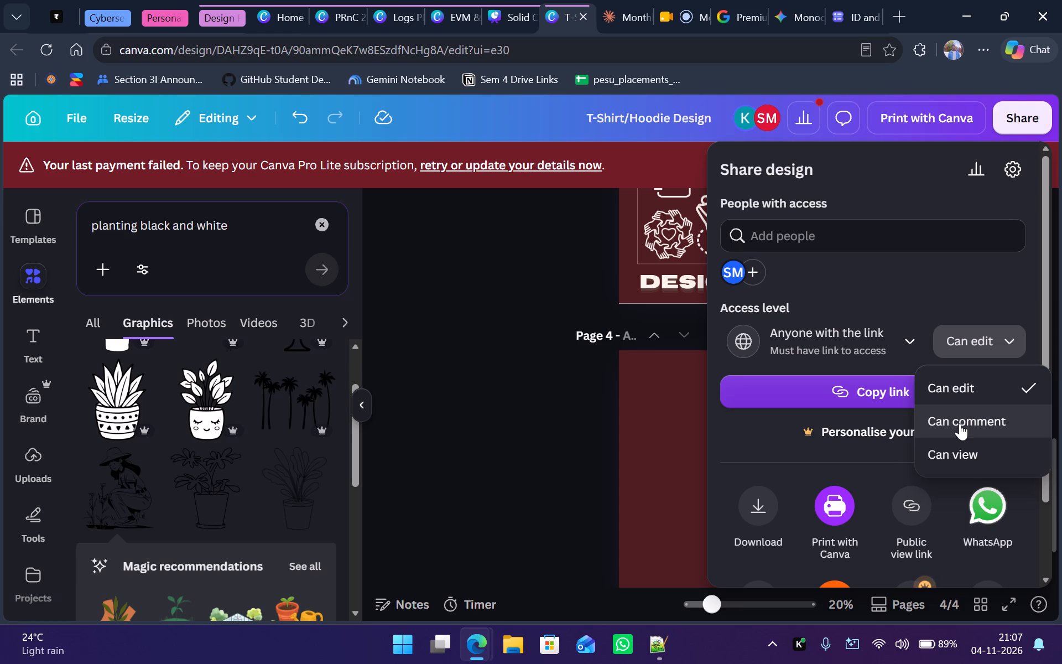
left_click(960, 423)
left_click(873, 386)
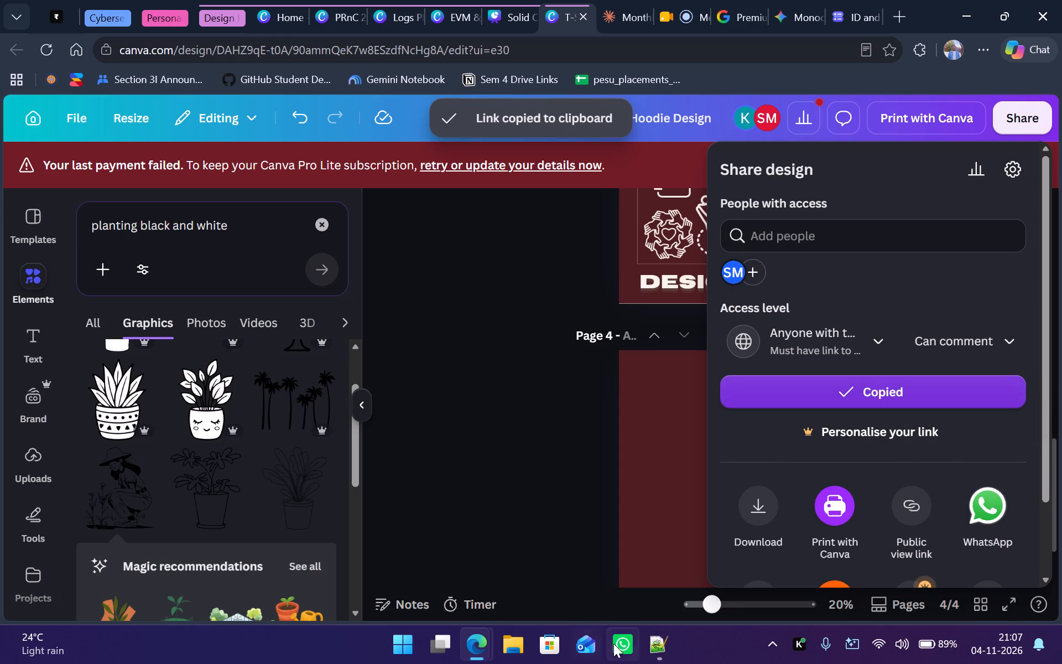
Switch to WhatsApp.
left_click(621, 646)
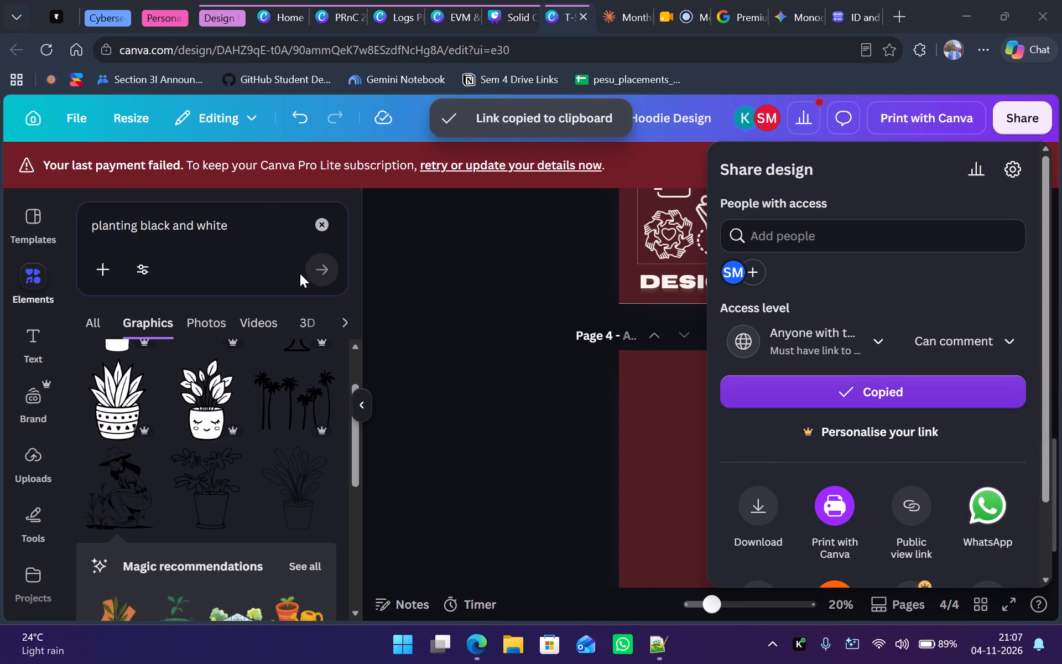
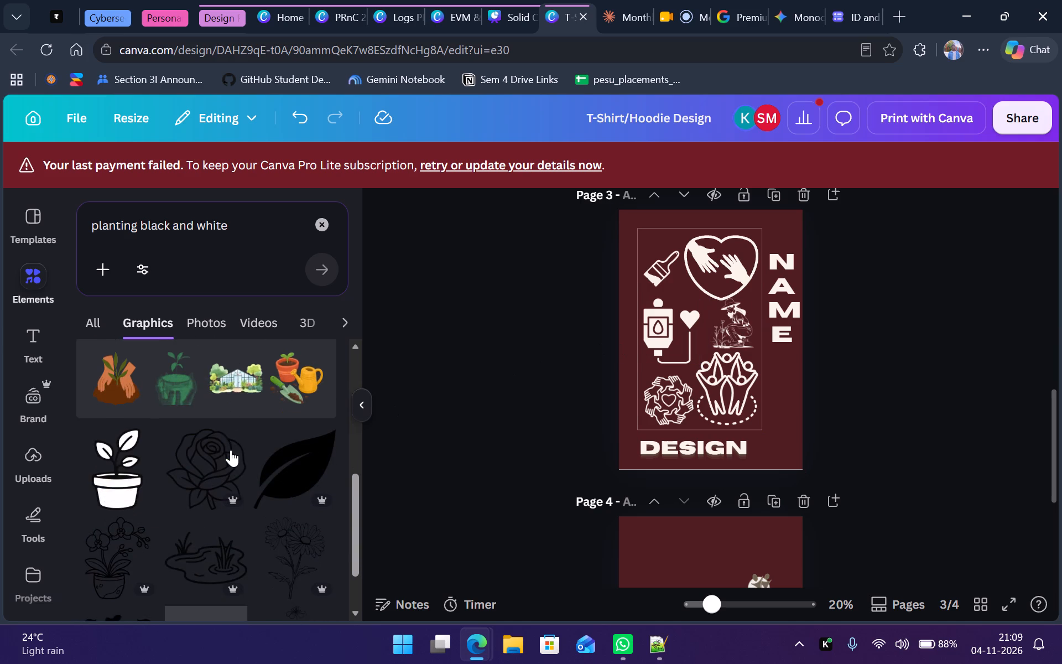
Look through the graphics results for "planting black and white" for a planting illustration that suits the maroon design.
scroll(231, 450, "down", 3)
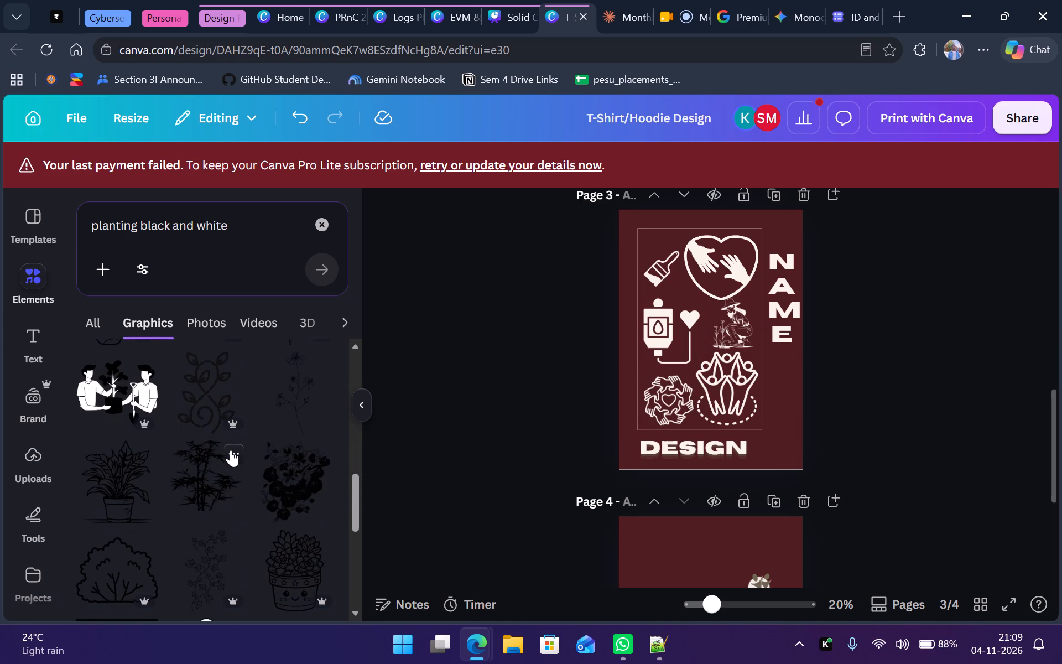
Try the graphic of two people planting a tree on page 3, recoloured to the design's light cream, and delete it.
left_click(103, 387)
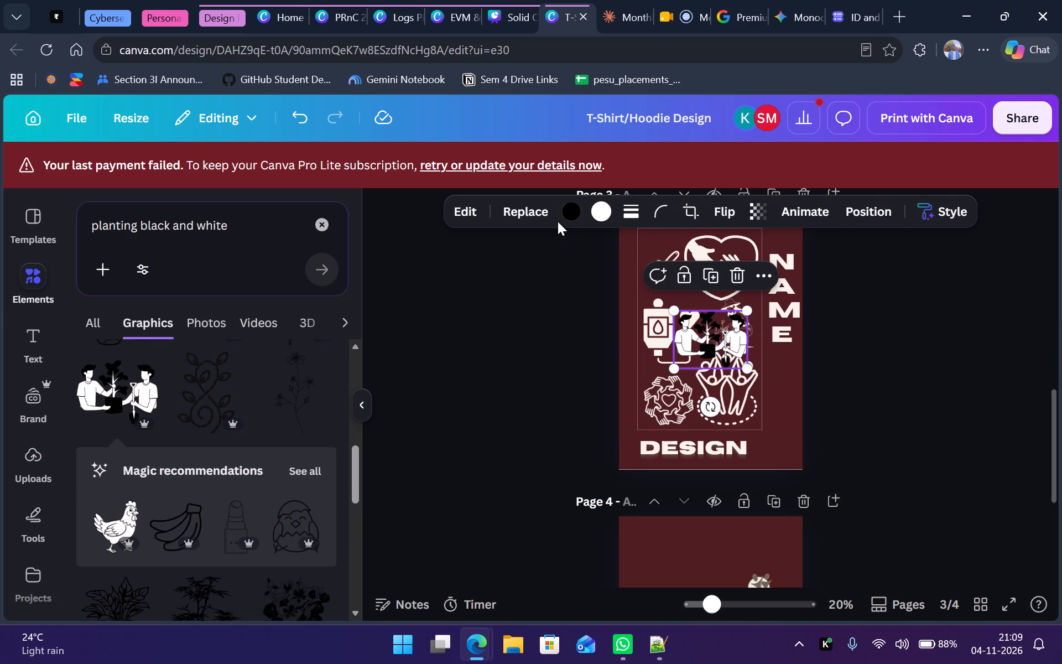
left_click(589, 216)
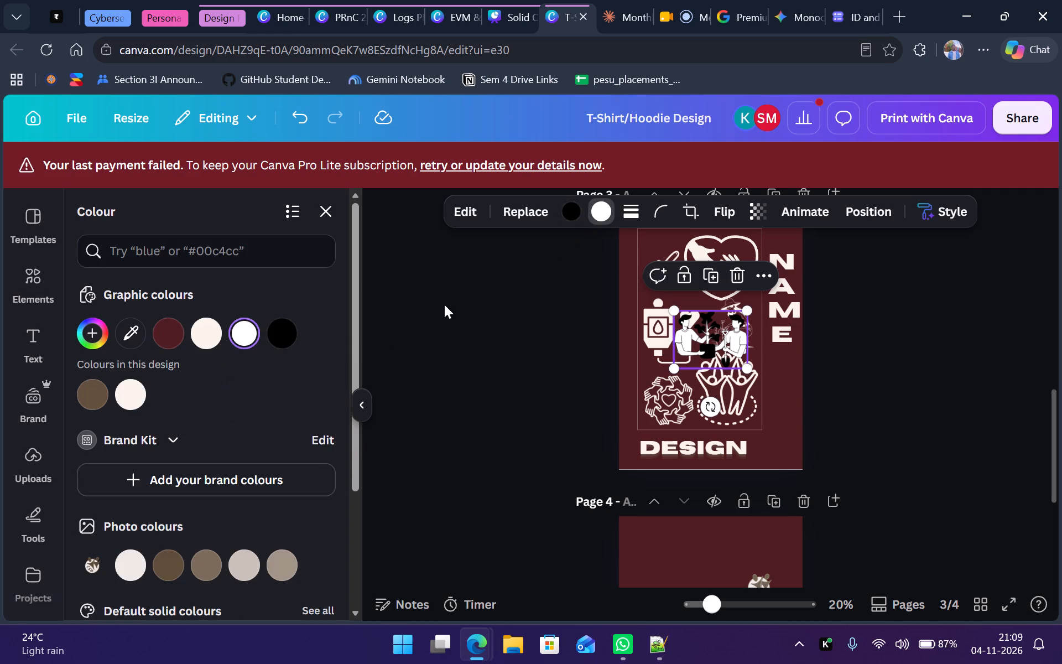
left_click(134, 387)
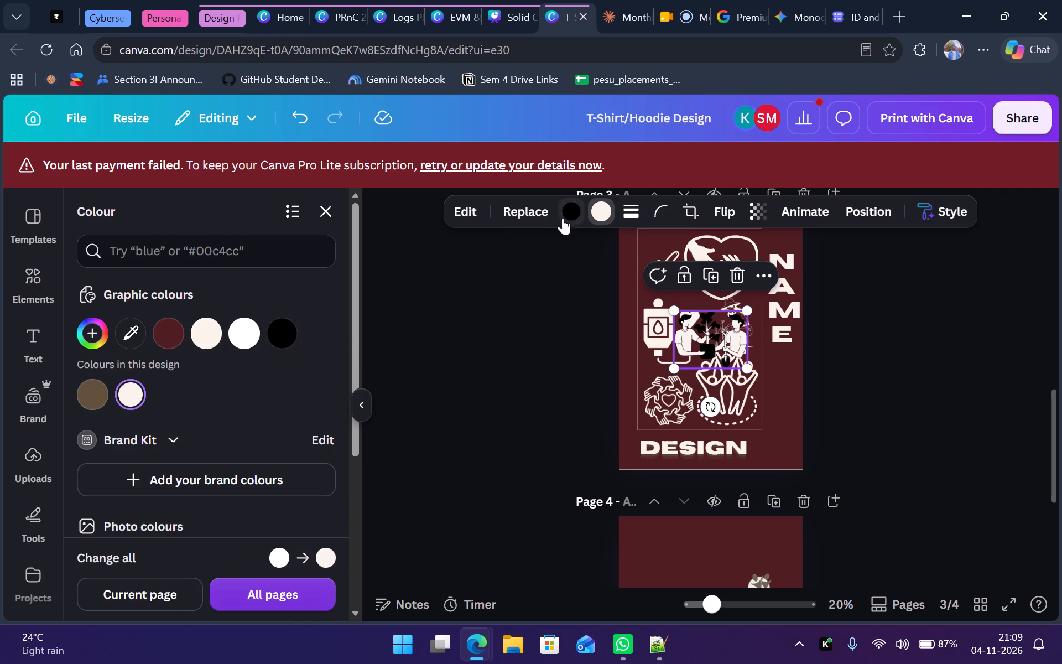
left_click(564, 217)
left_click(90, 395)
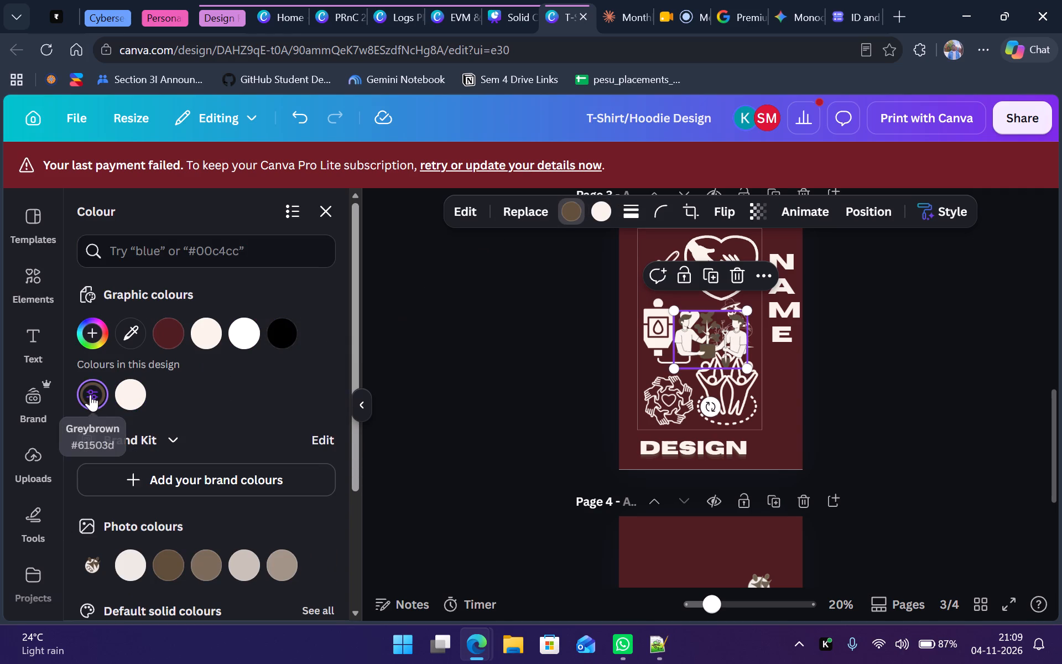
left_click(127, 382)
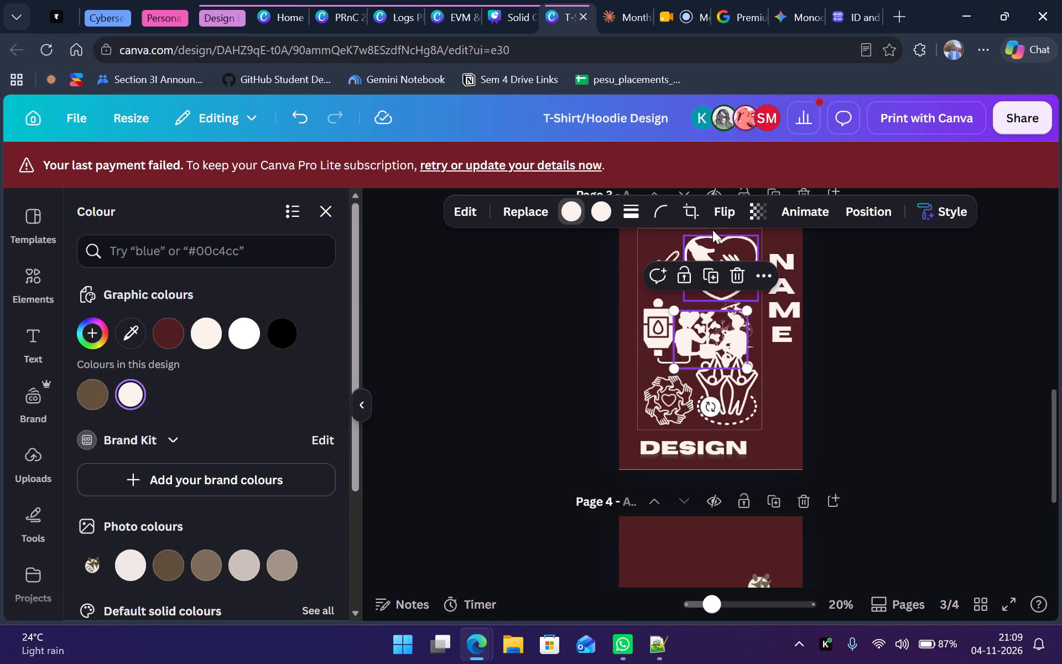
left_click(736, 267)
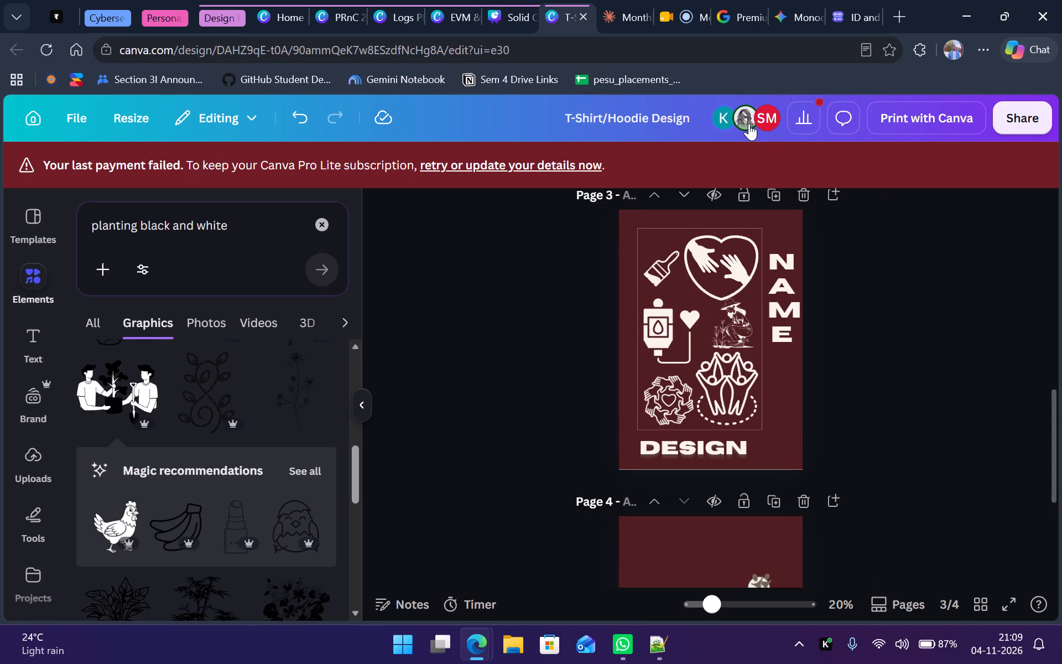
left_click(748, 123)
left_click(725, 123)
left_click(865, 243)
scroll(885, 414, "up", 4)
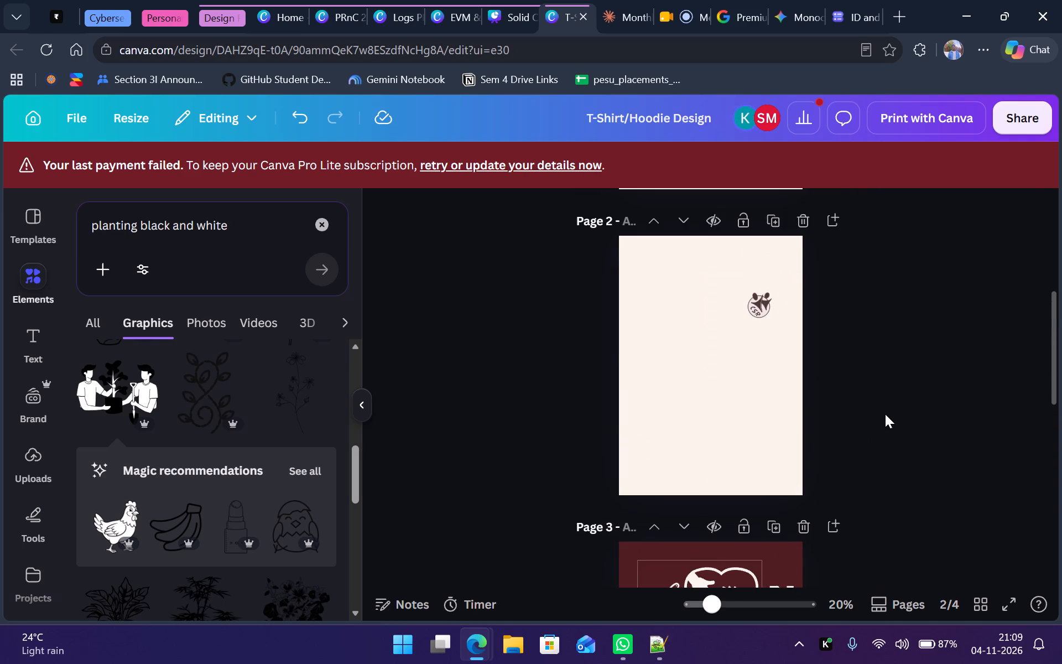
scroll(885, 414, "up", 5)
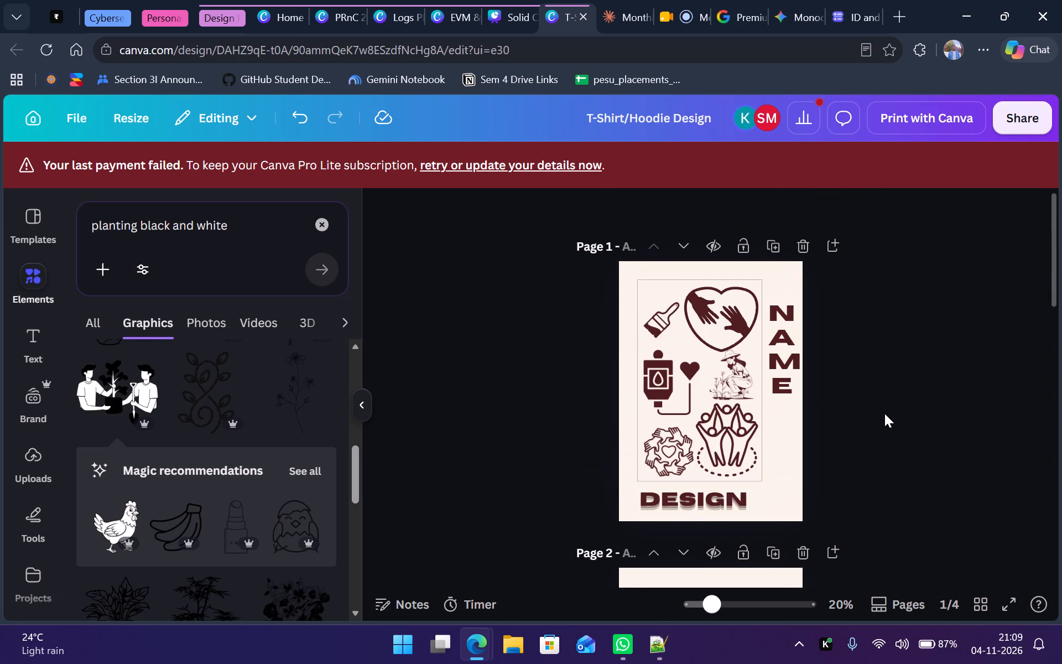
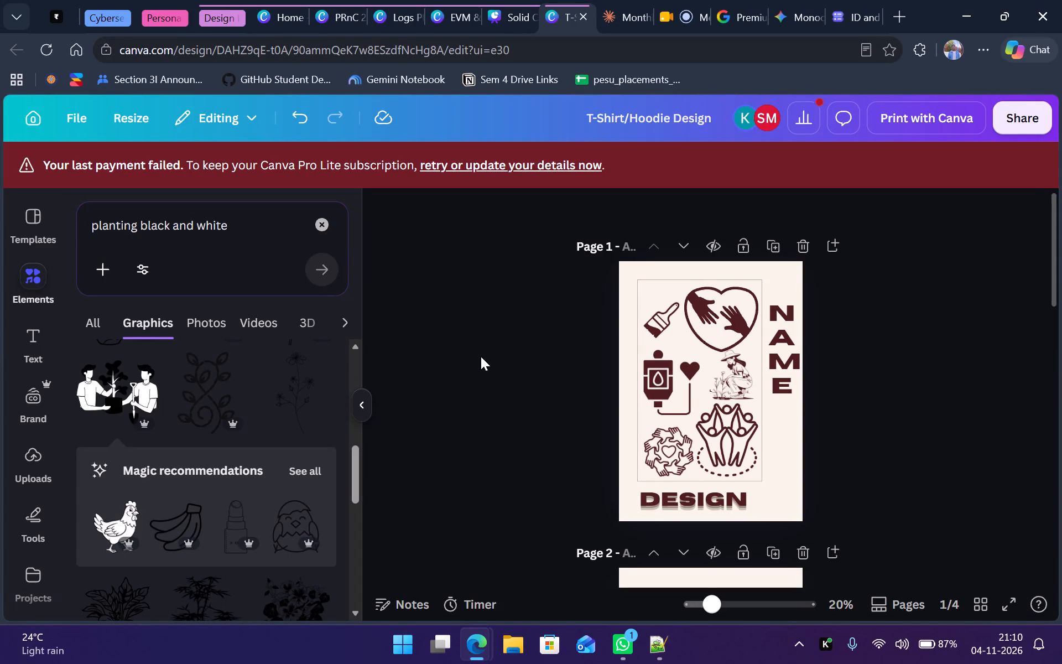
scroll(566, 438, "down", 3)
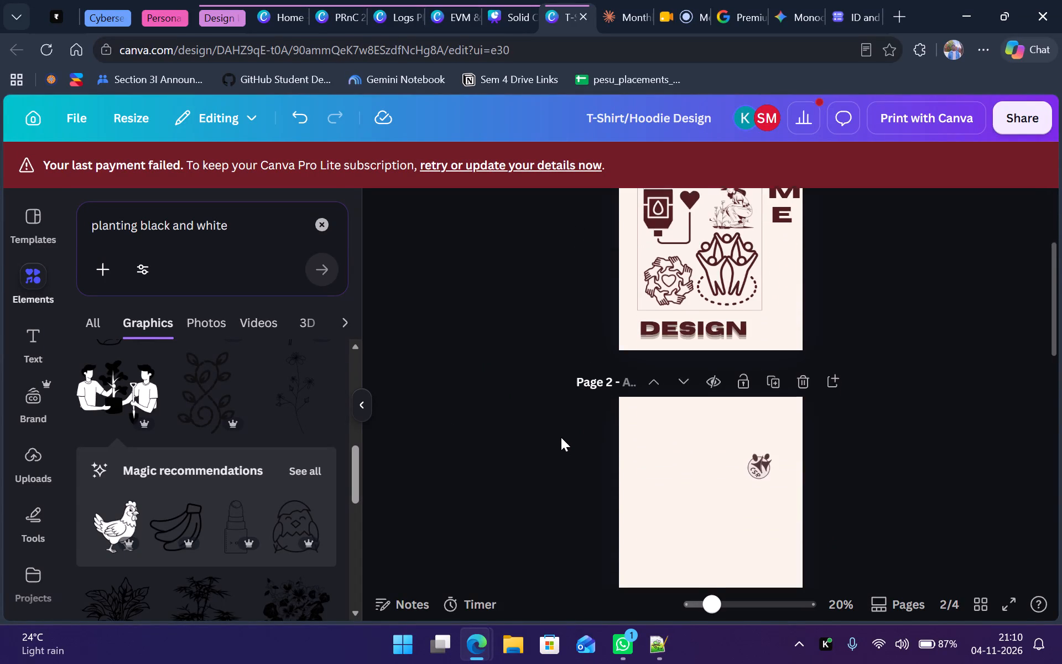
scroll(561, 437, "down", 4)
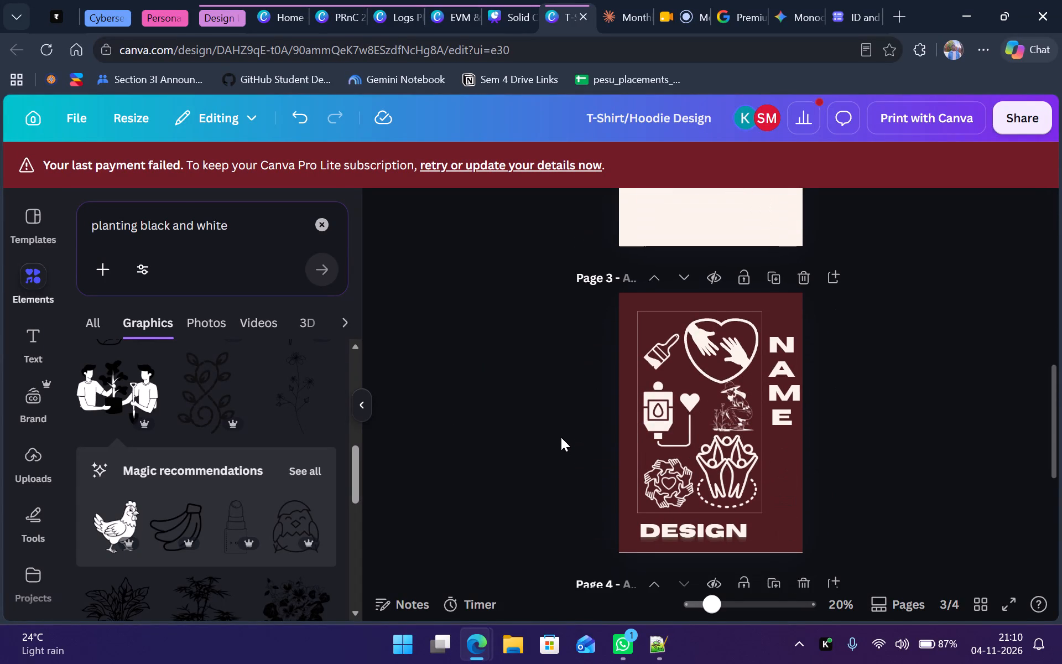
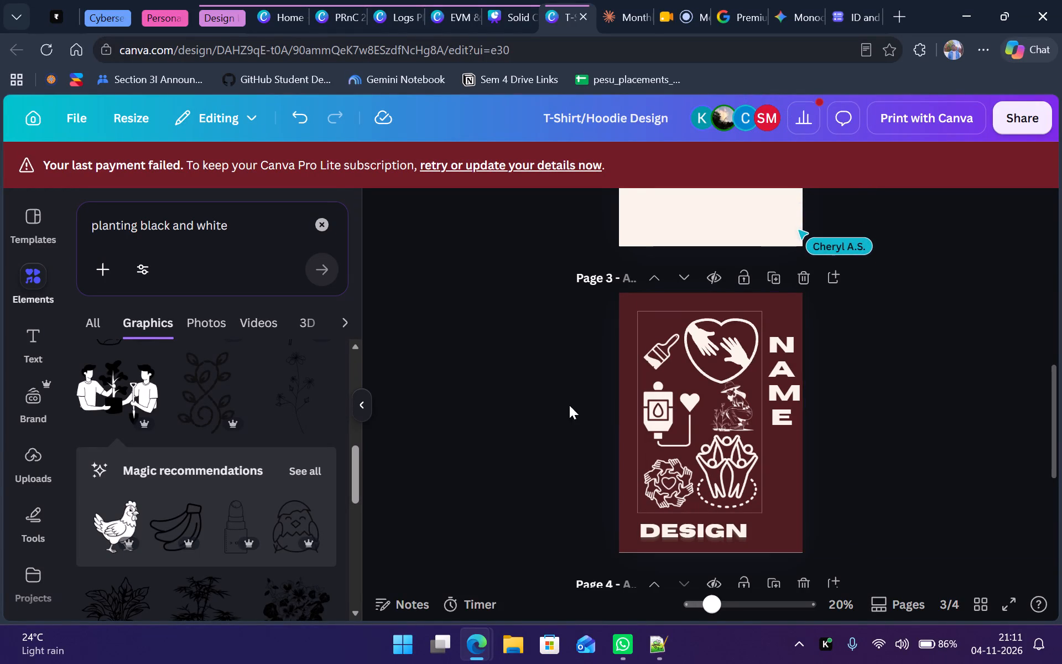
Review the cream and maroon T-shirt pages, comparing the back-graphic designs with their logo-only fronts.
scroll(551, 403, "up", 7)
scroll(551, 403, "down", 3)
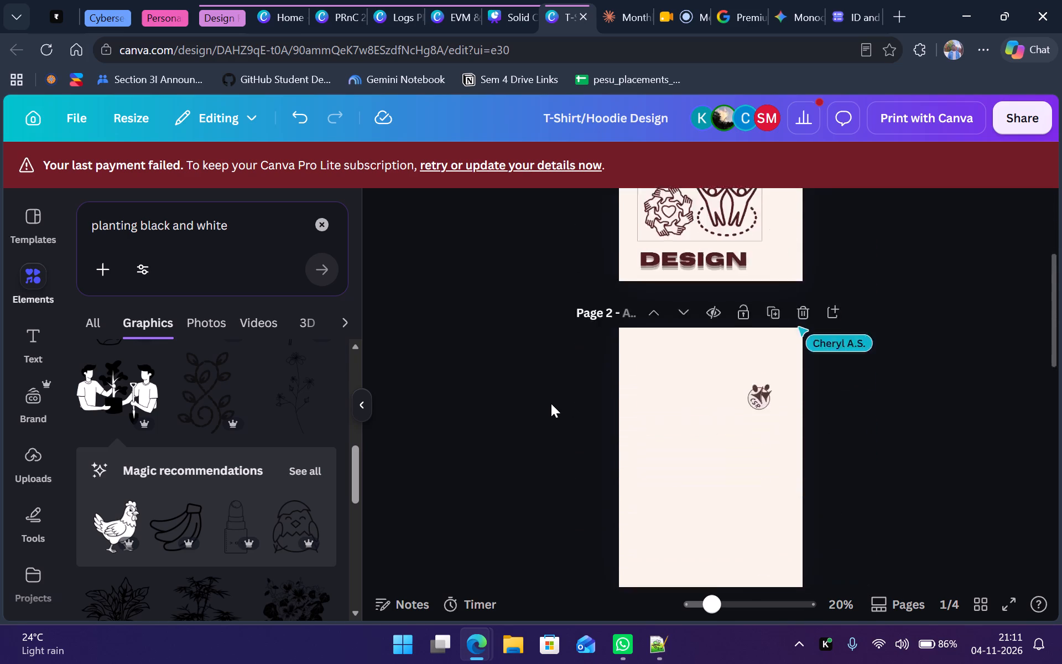
scroll(551, 403, "down", 5)
scroll(542, 352, "down", 4)
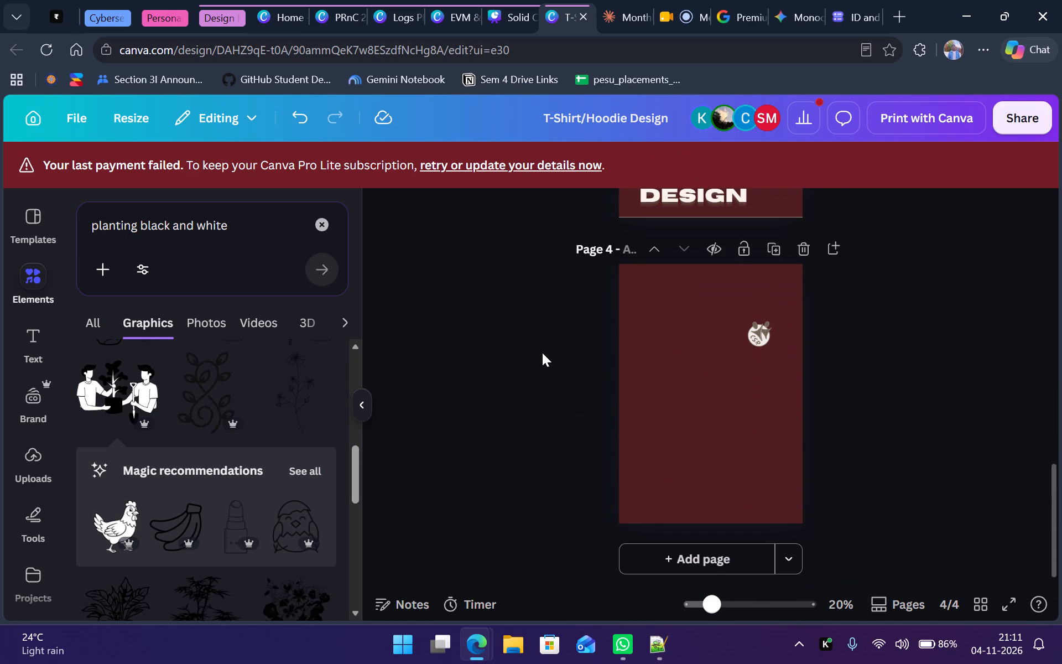
scroll(542, 352, "up", 3)
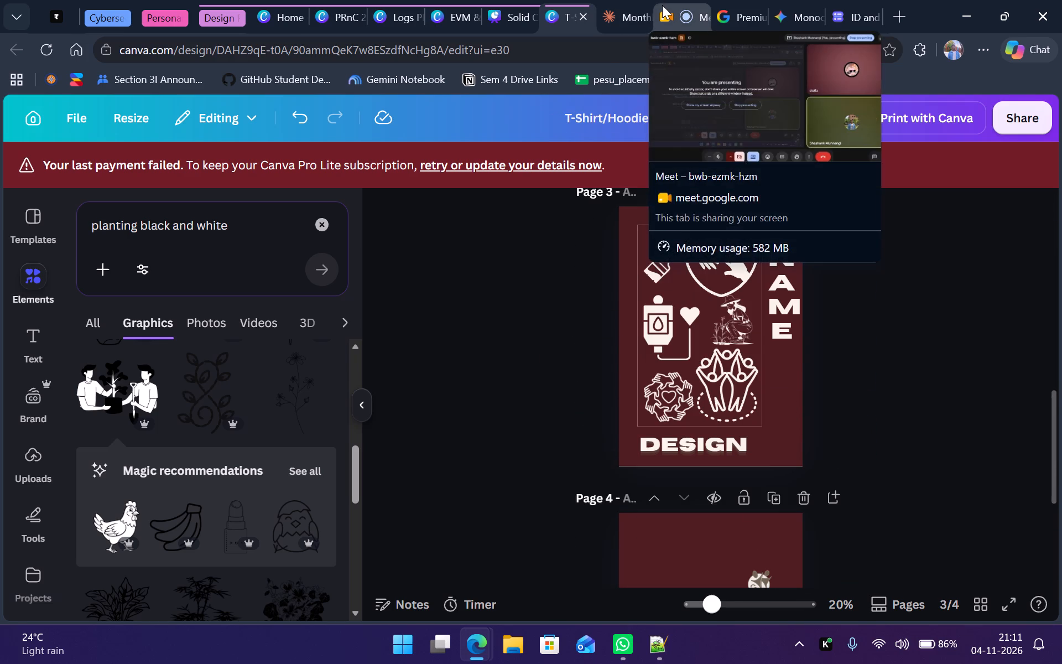
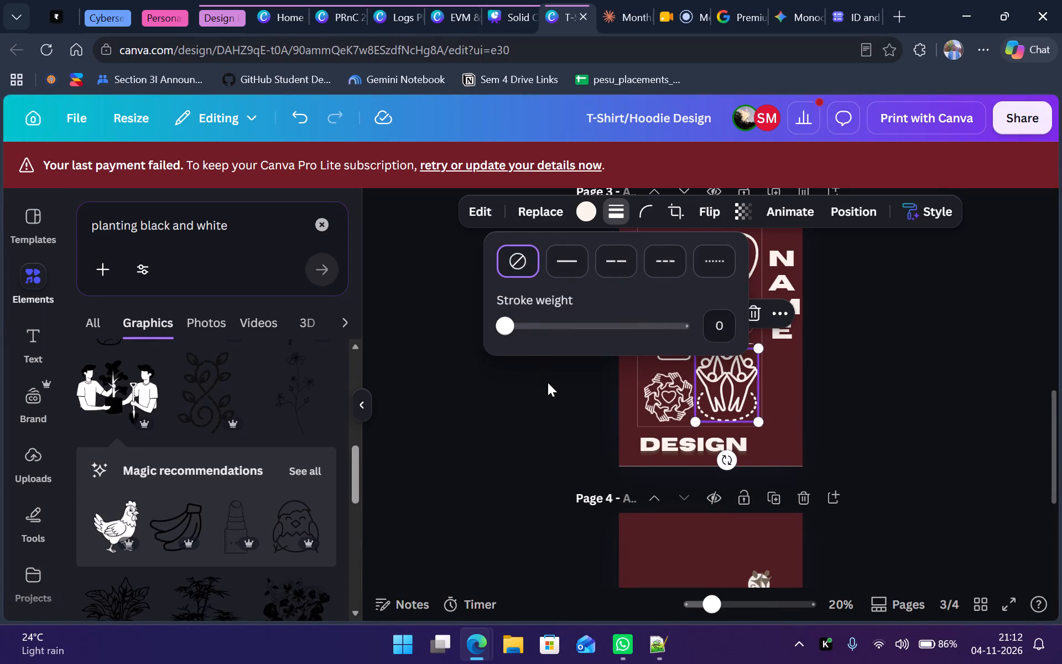
Dismiss the stroke settings of the selected people-in-circle graphic on page 3, leaving its stroke weight unchanged.
left_click(549, 388)
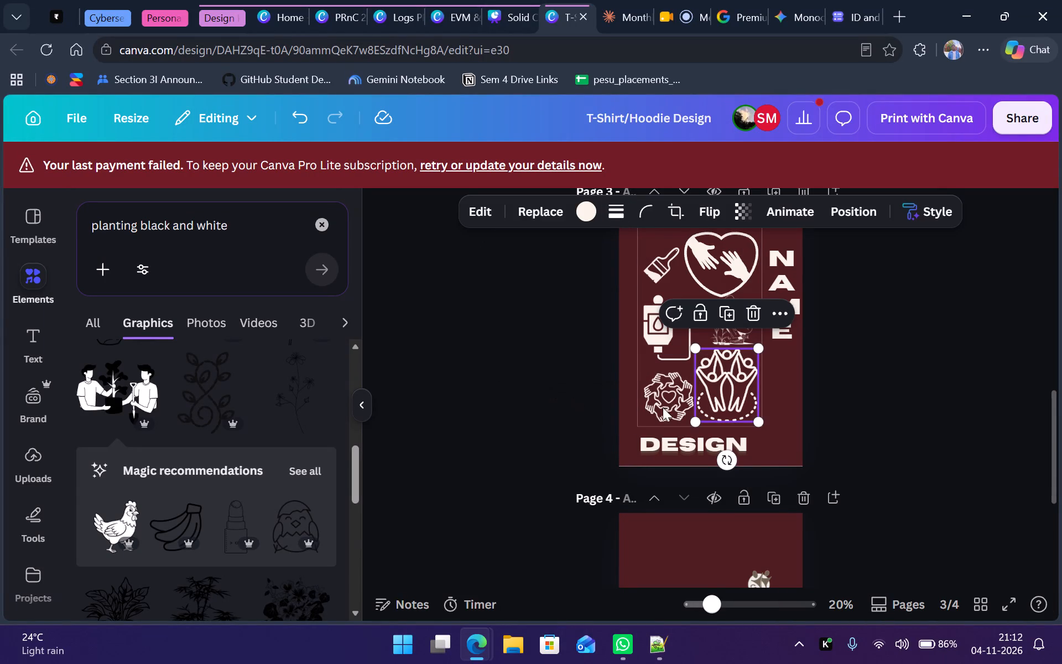
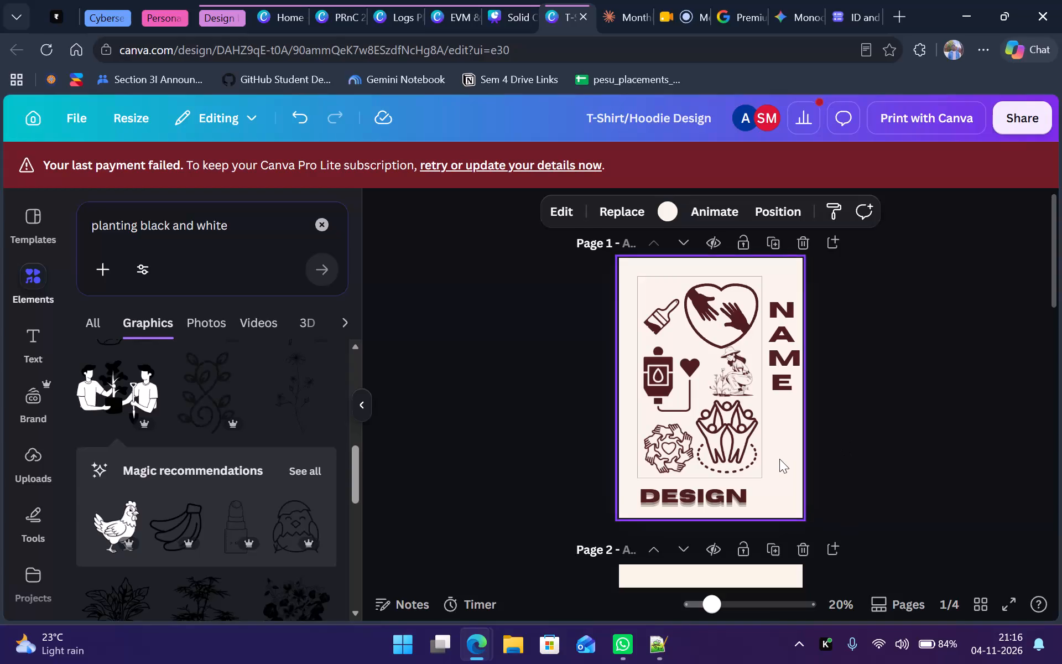
Change page 1's background and the rectangle behind the graphics to black.
left_click(665, 217)
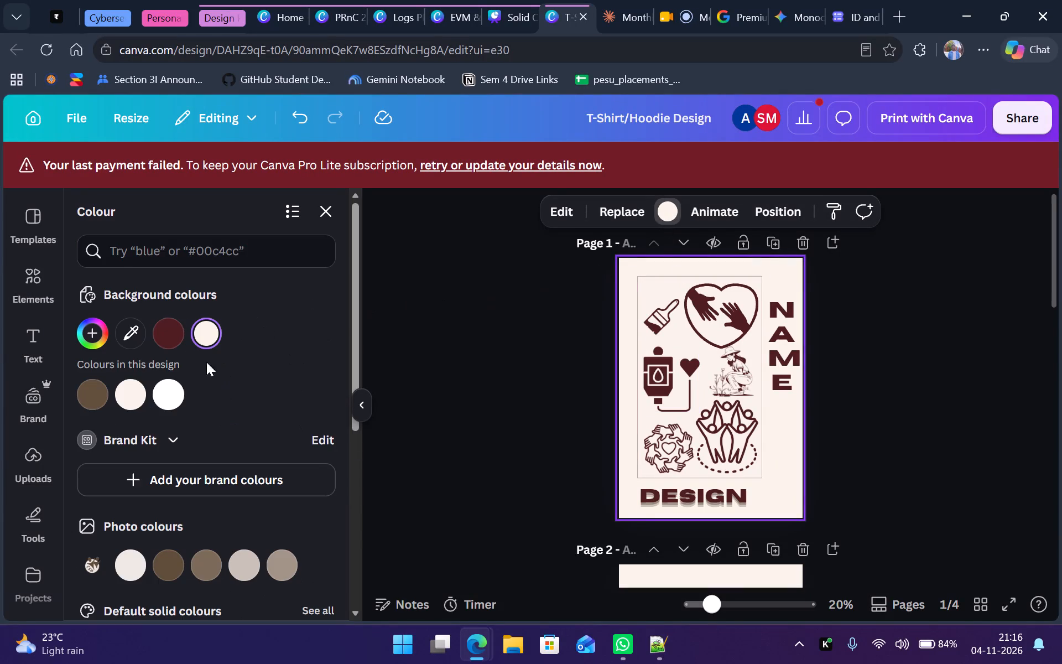
scroll(170, 475, "down", 3)
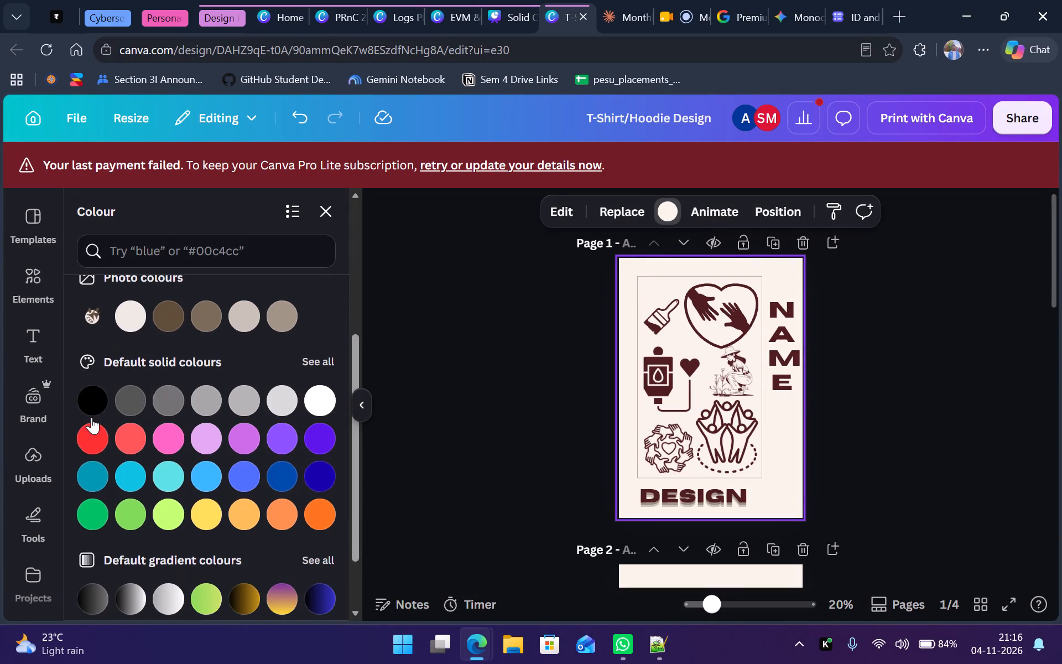
left_click(90, 407)
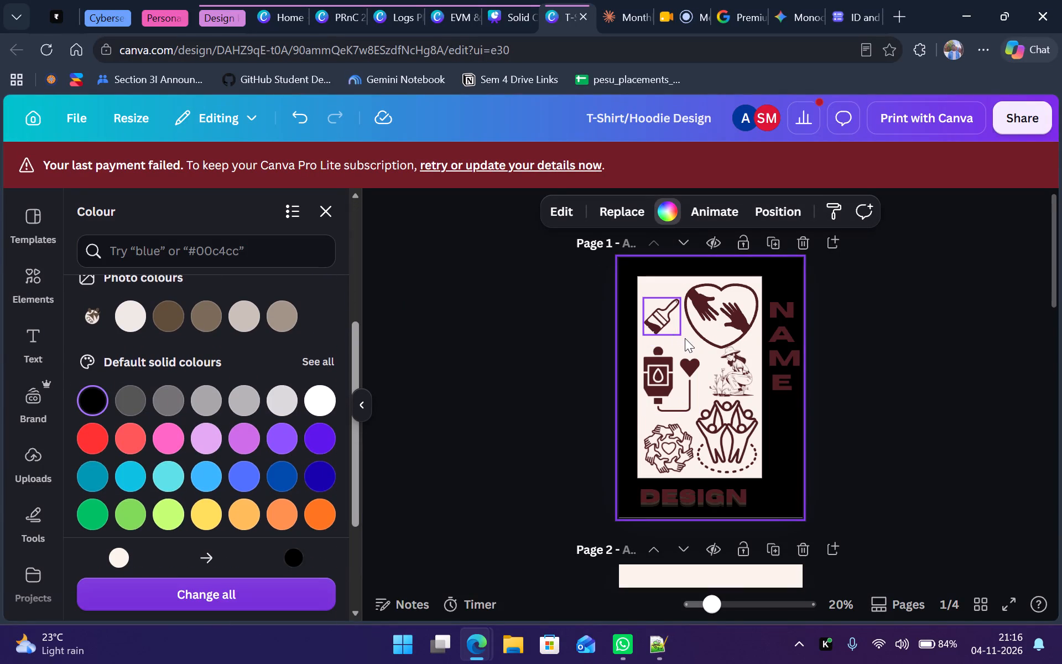
left_click(643, 290)
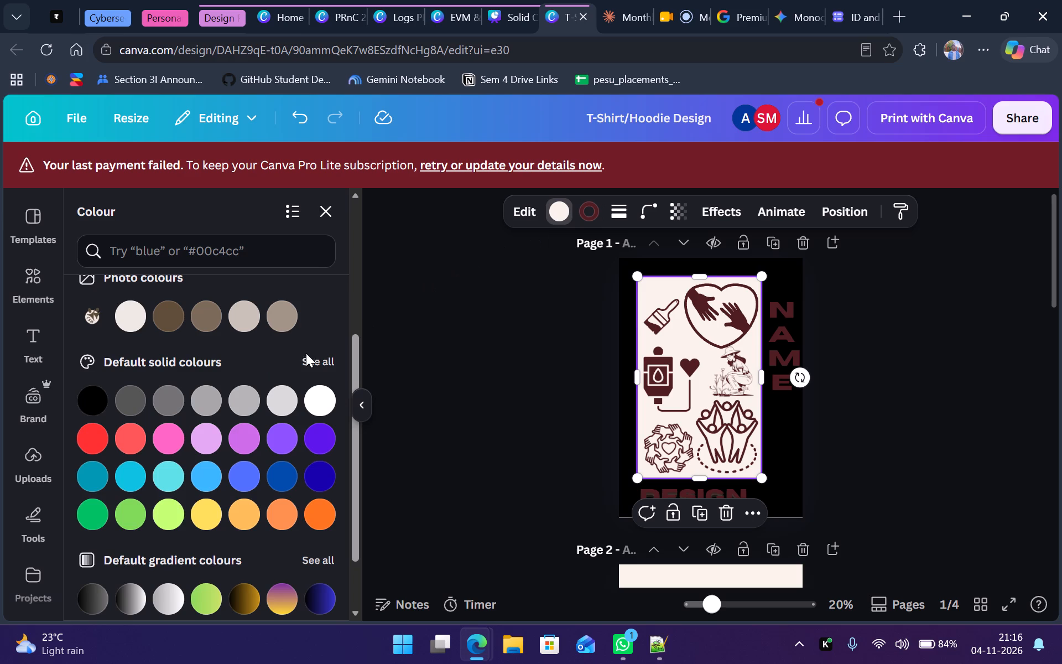
left_click(93, 408)
Recolour the paintbrush graphic on page 1 white.
left_click(670, 323)
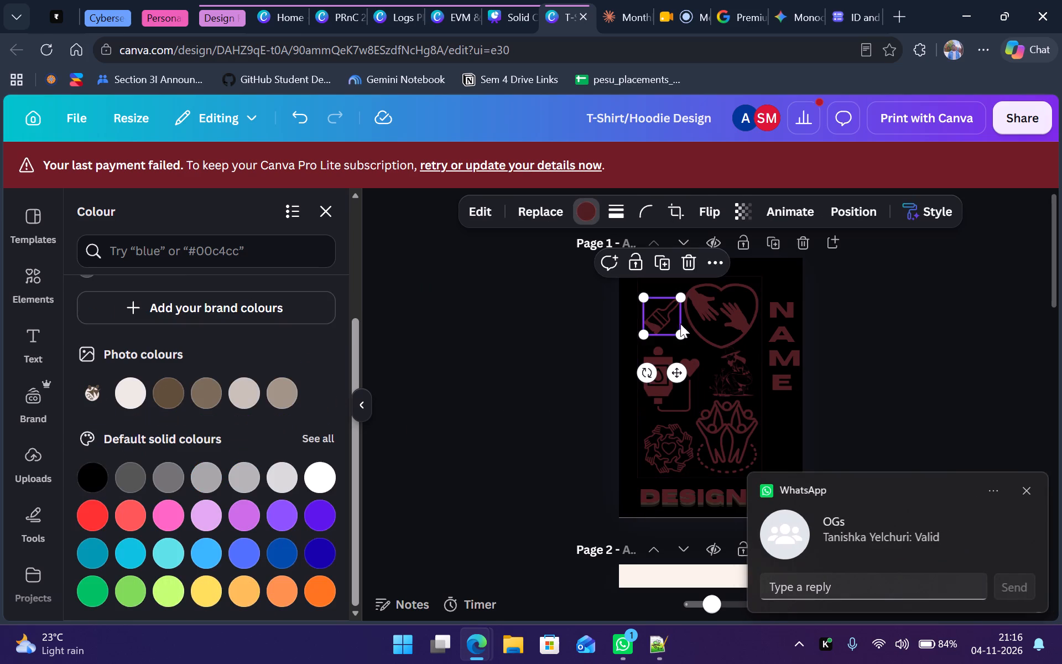
left_click(715, 319, "shift")
left_click(657, 324)
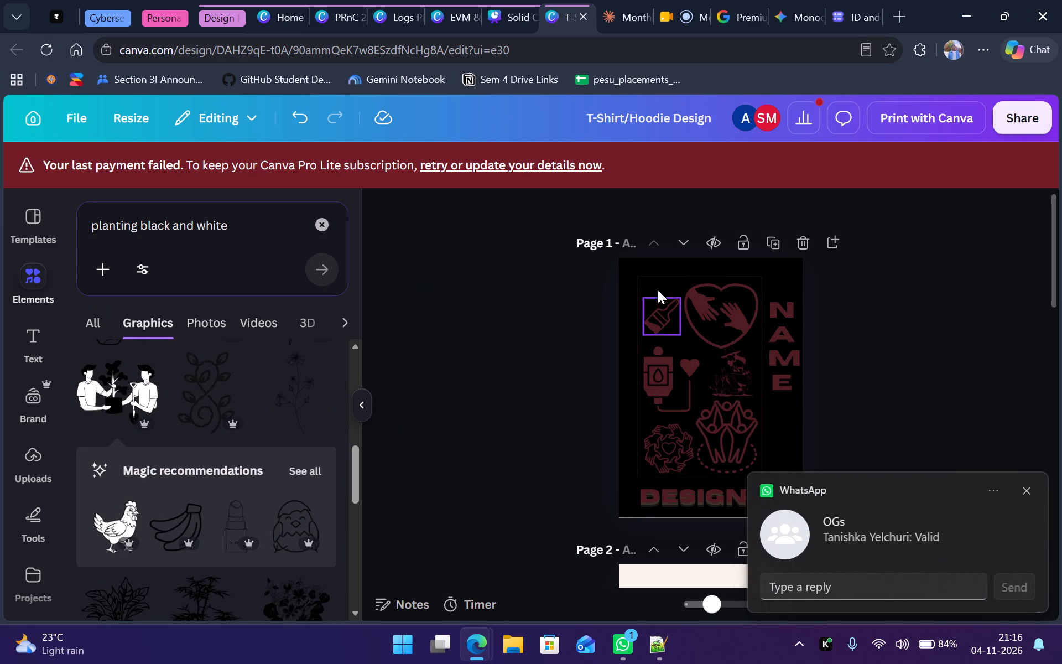
left_click(652, 312)
left_click(584, 214)
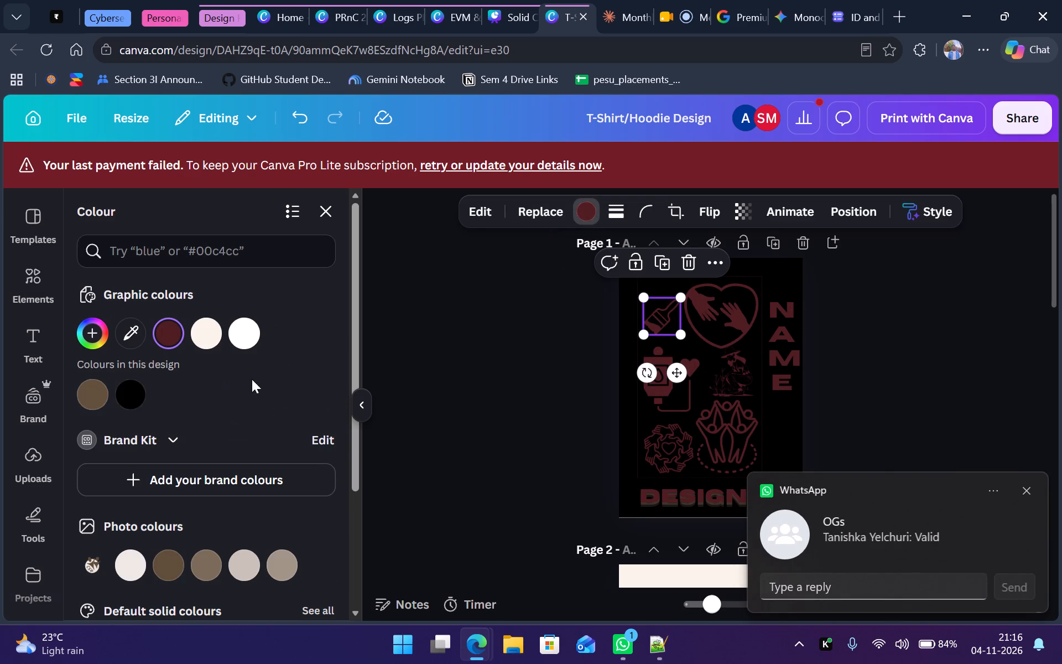
left_click(242, 338)
Select the hands-in-heart graphic on page 1 for recolouring.
left_click(712, 317)
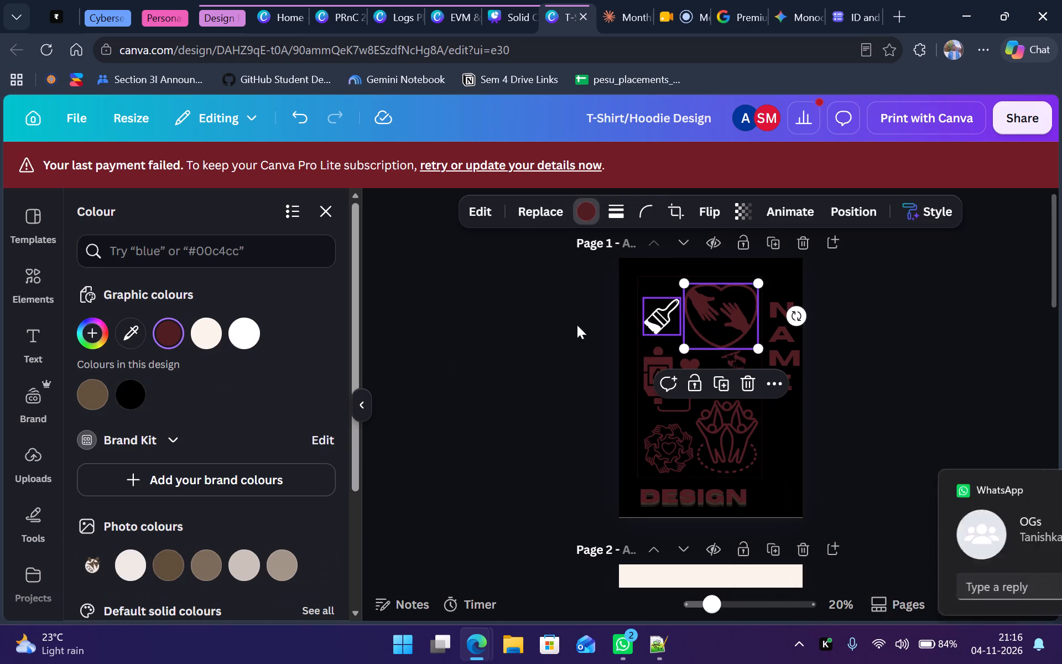
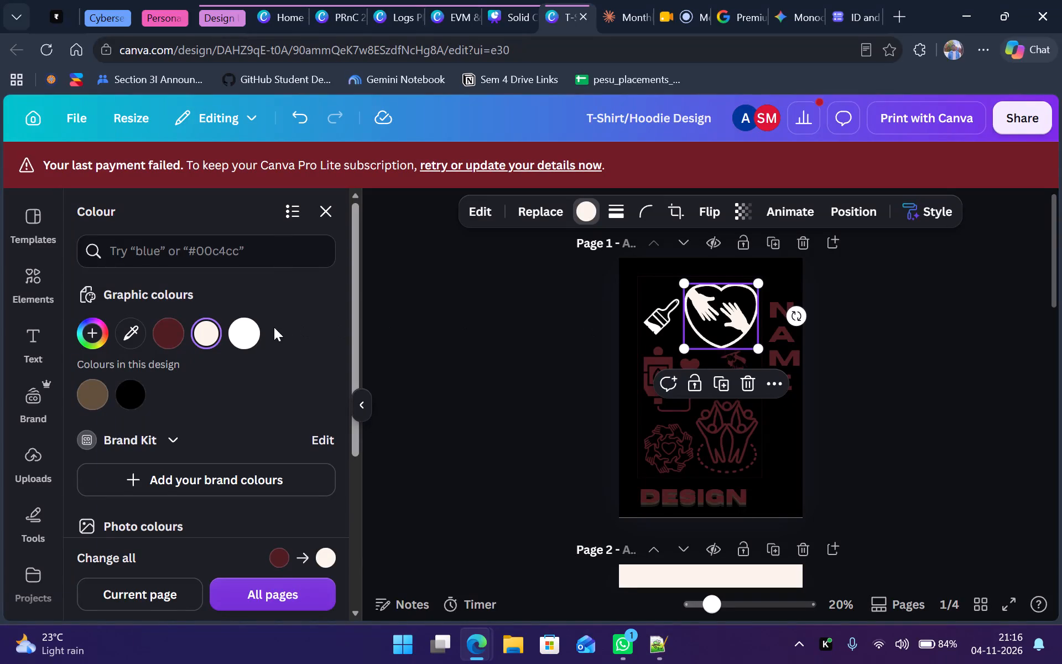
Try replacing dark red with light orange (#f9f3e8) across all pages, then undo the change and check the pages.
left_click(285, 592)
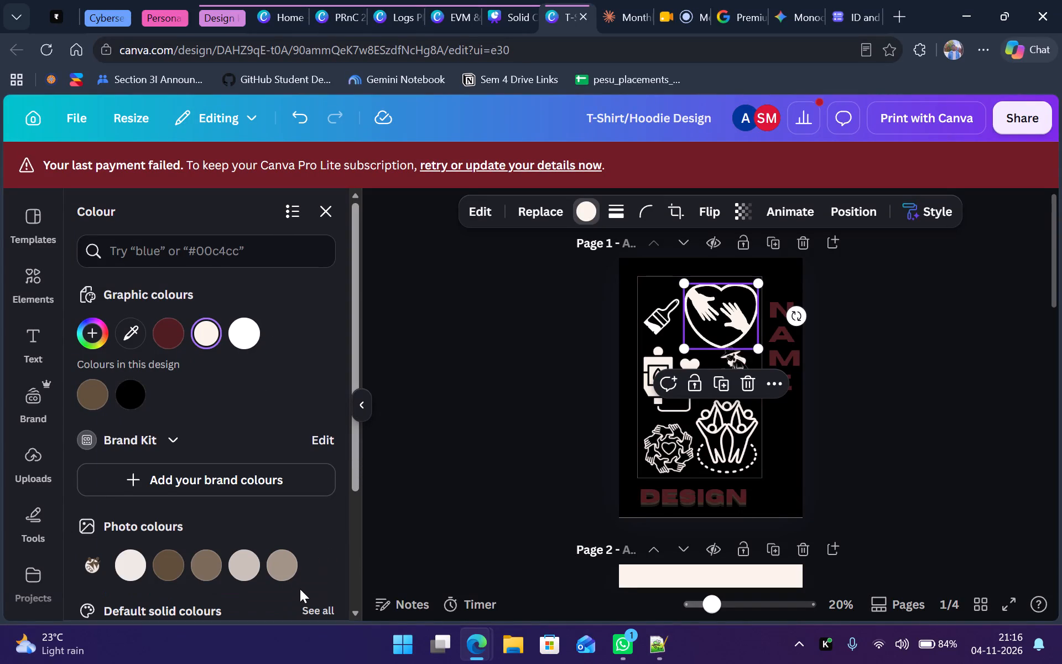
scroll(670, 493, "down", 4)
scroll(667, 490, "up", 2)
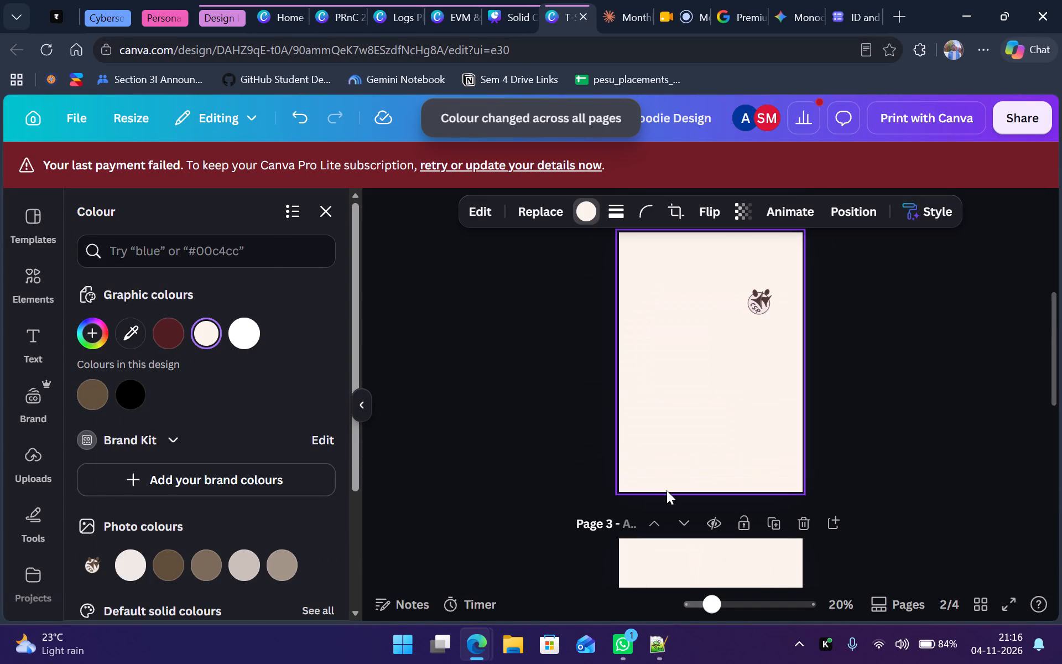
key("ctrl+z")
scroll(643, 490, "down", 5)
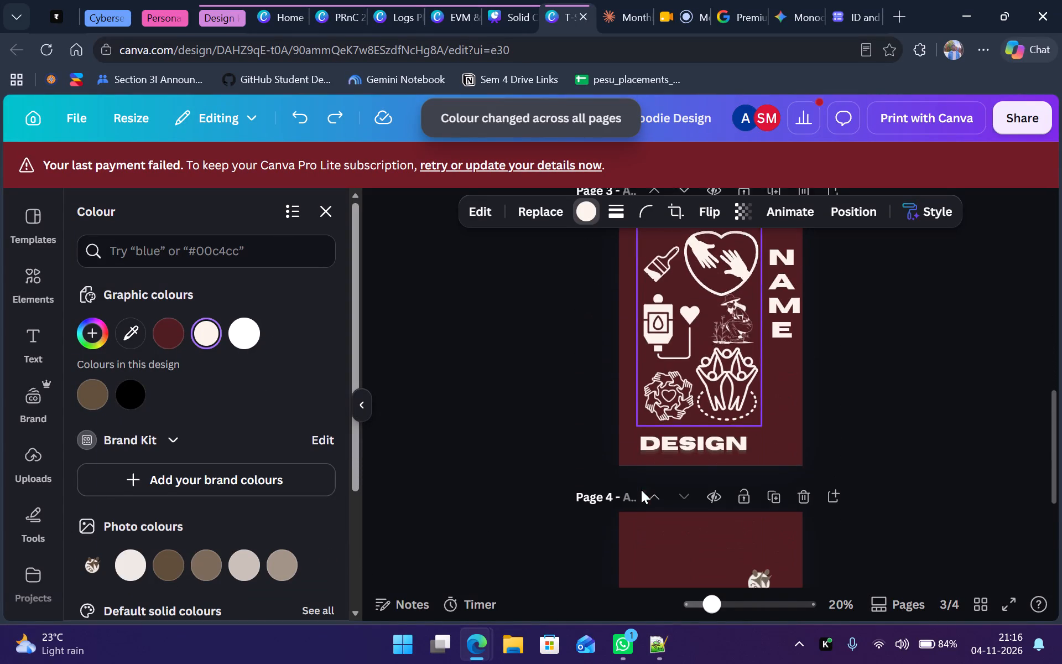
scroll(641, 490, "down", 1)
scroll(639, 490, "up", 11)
Recolour the planting, blood-bag, raised-arms people and circle-of-hands graphics on page 1 light orange (#f9f3e8).
left_click(679, 390, "shift")
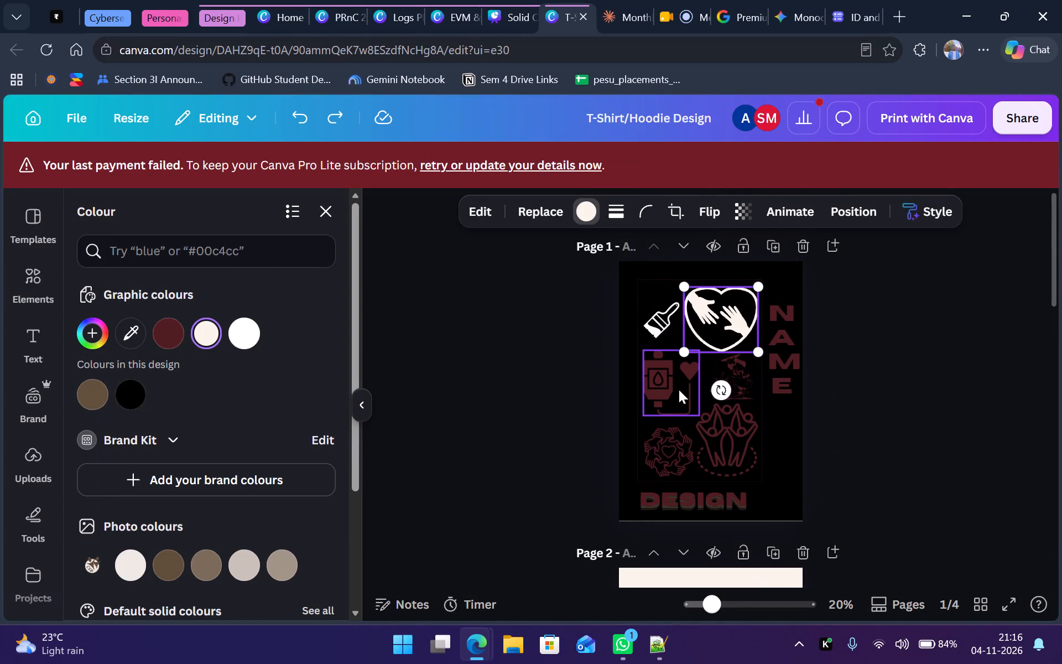
left_click(911, 380)
left_click(743, 385)
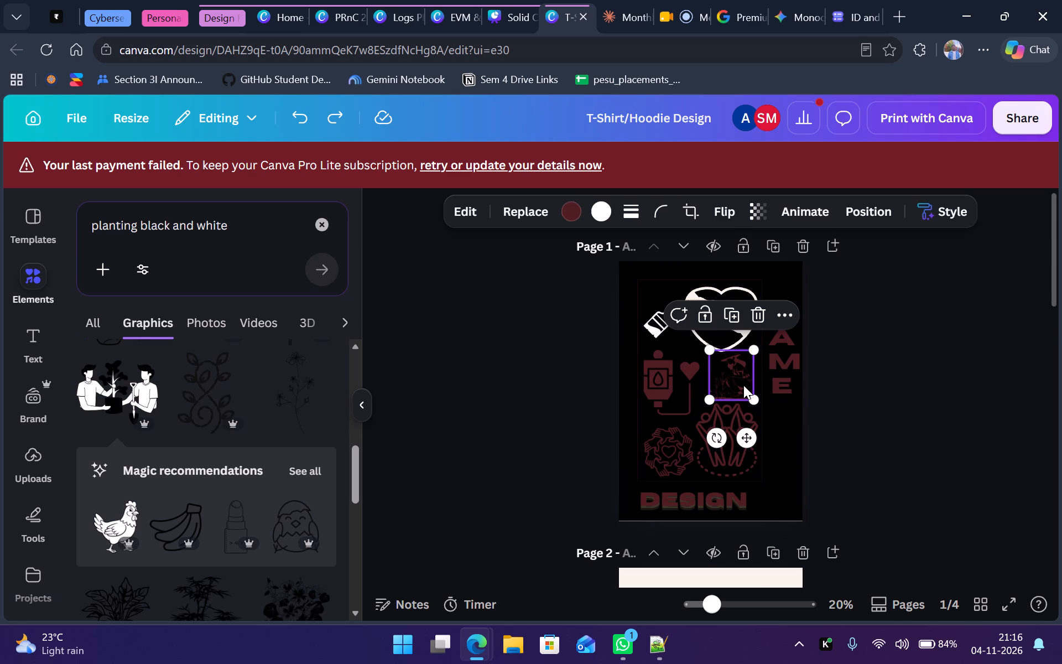
left_click(580, 216)
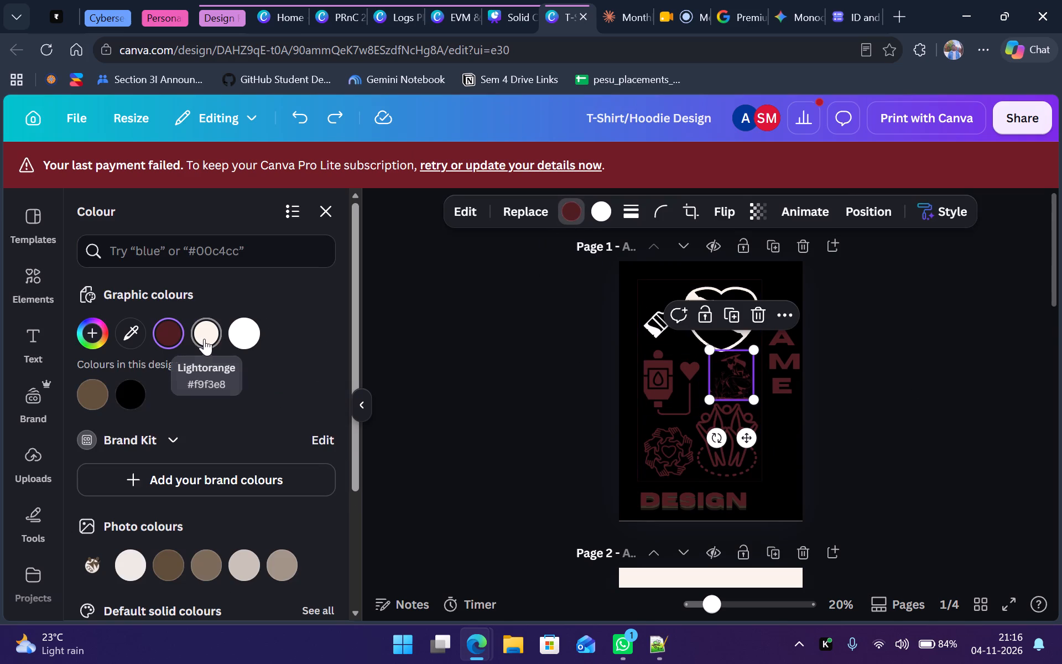
left_click(210, 336)
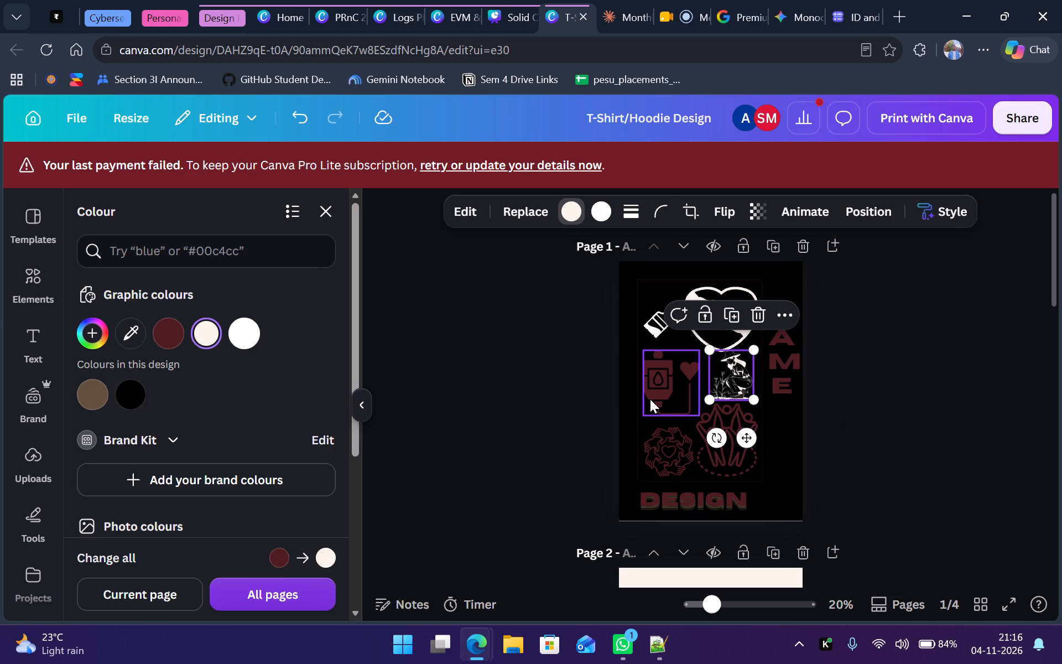
left_click(650, 399)
left_click(216, 332)
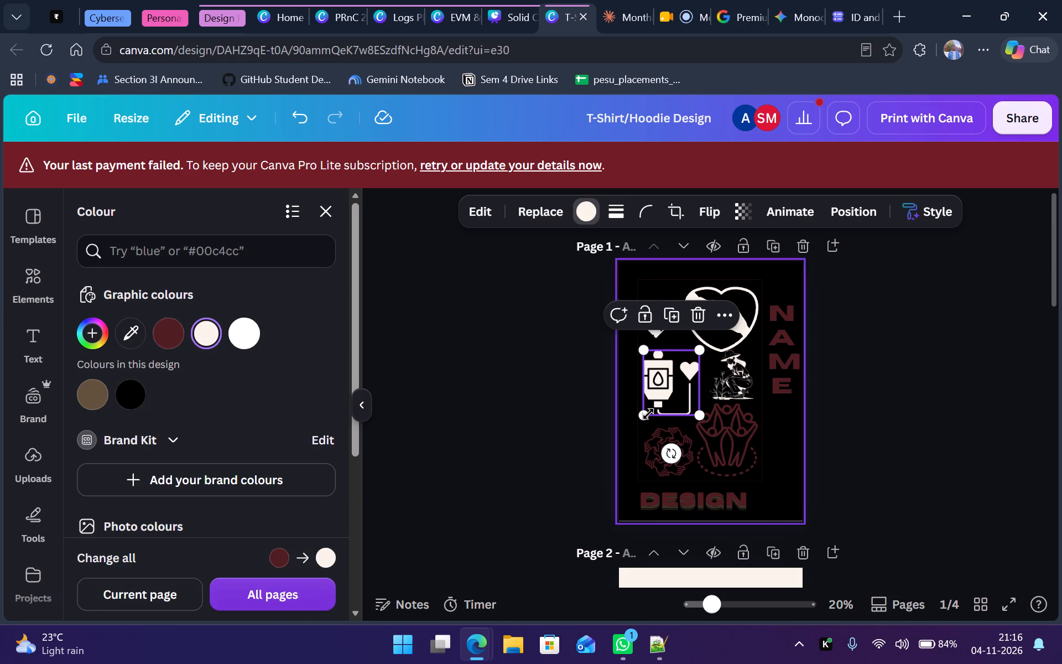
left_click(722, 442)
left_click(216, 344)
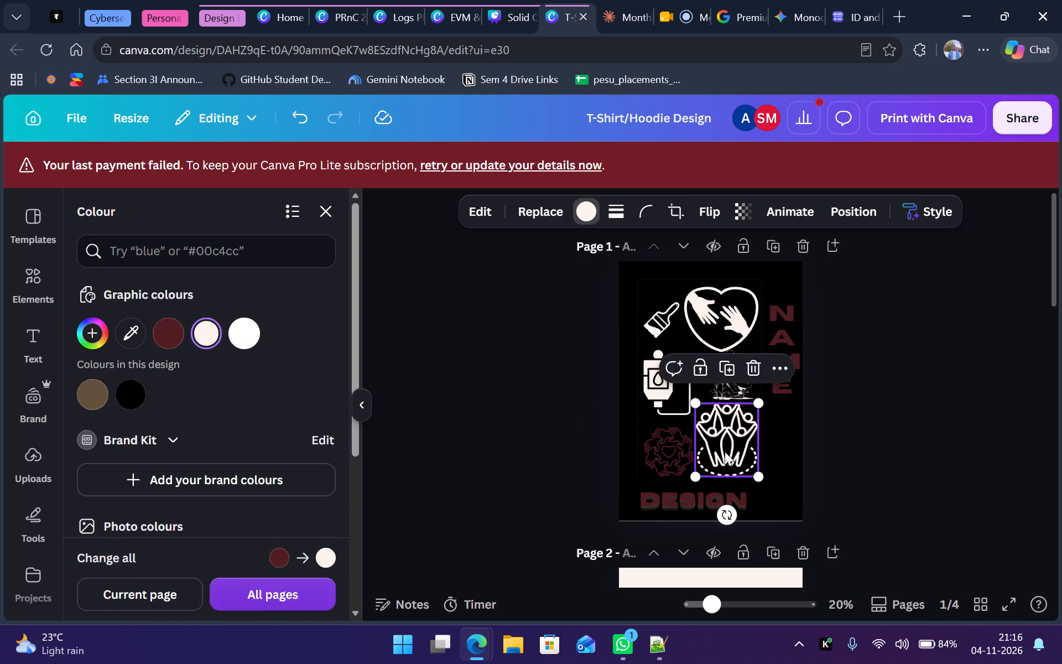
left_click(661, 448)
left_click(206, 335)
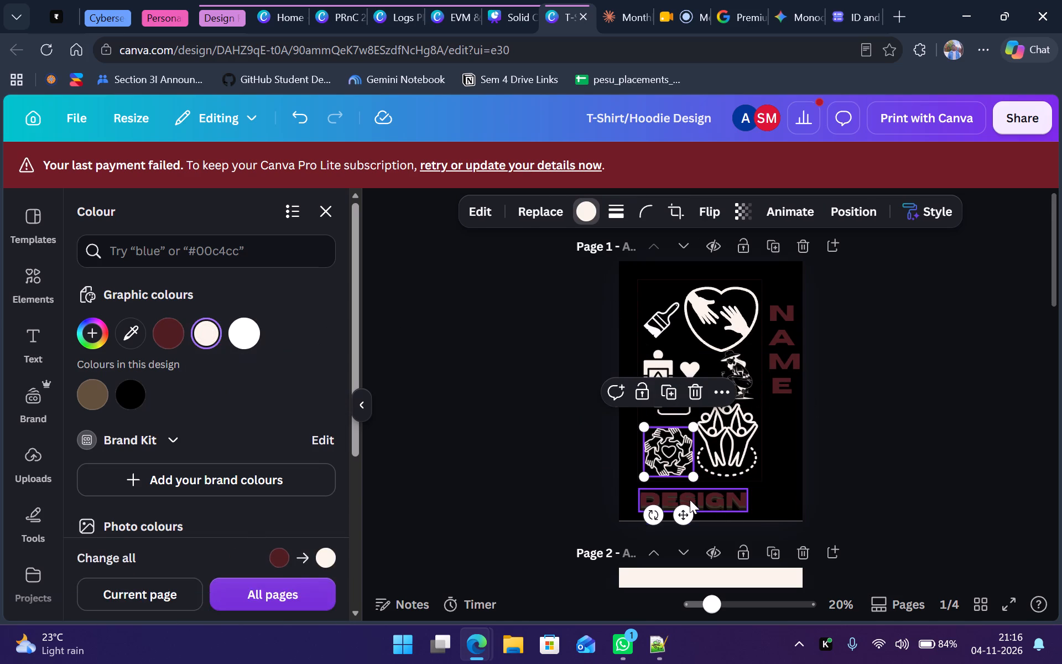
Change the DESIGN and vertical NAME text on page 1 to the same light cream colour as the graphics.
left_click(690, 500)
left_click(587, 218)
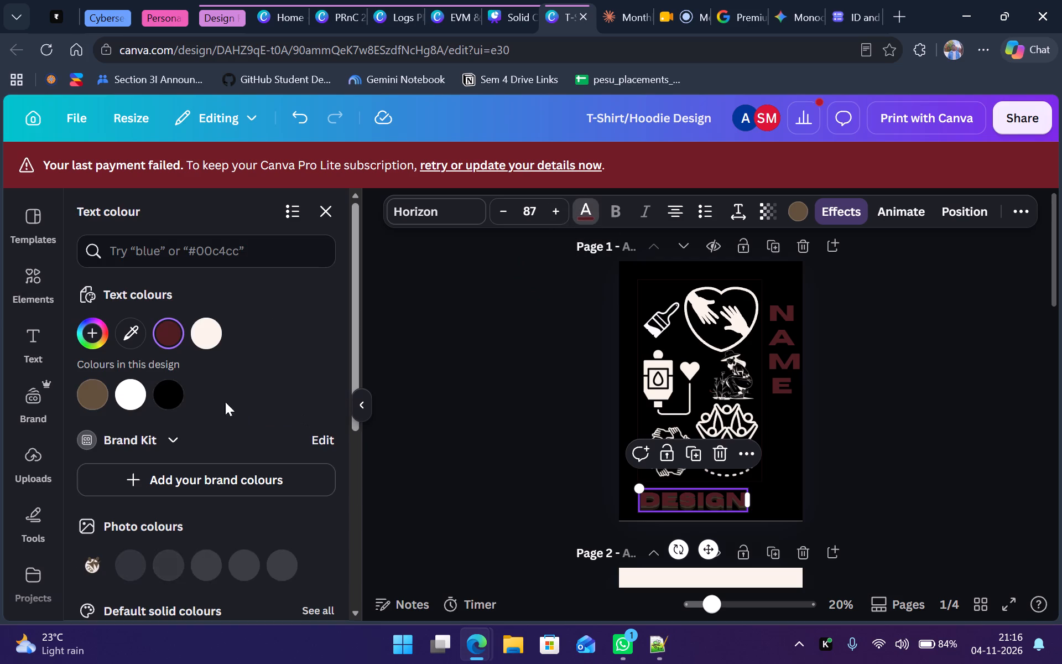
left_click(209, 334)
left_click(782, 378)
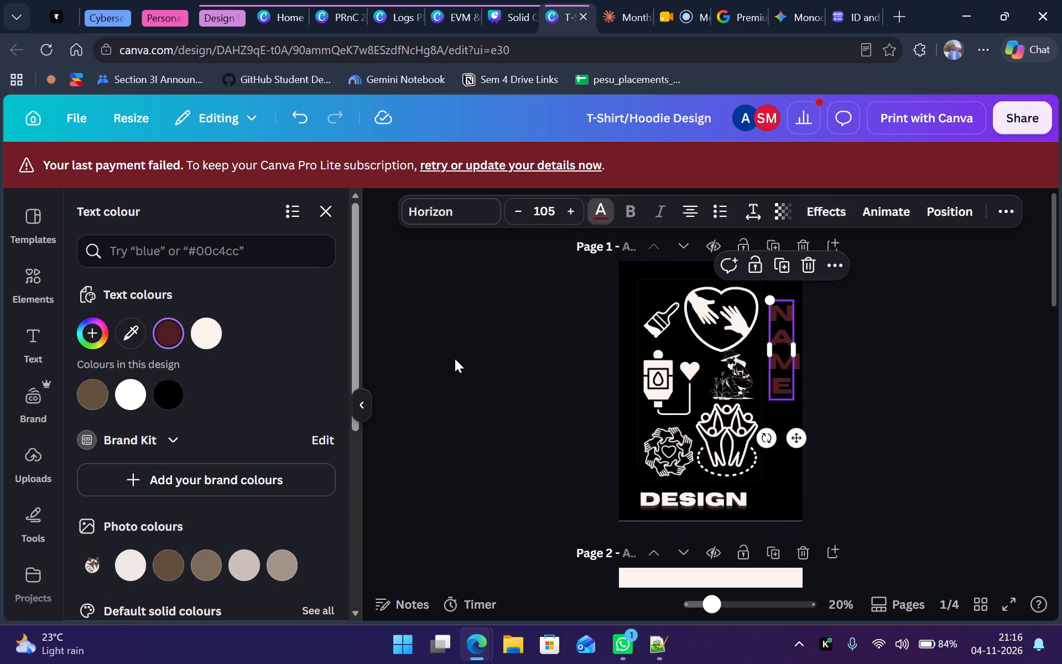
left_click(203, 333)
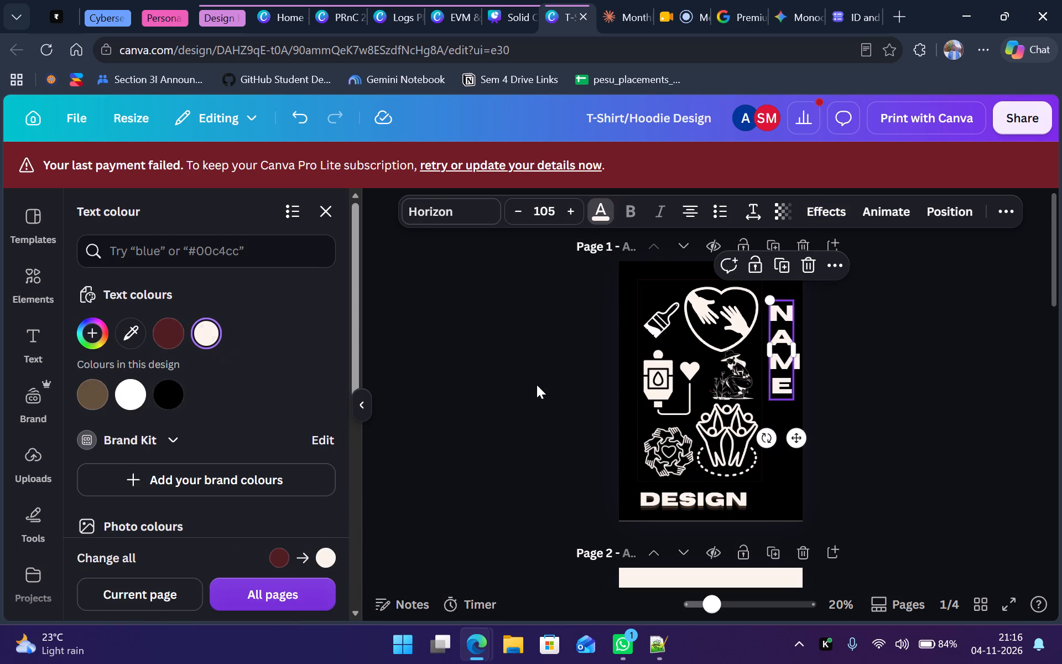
left_click(537, 385)
left_click(574, 330)
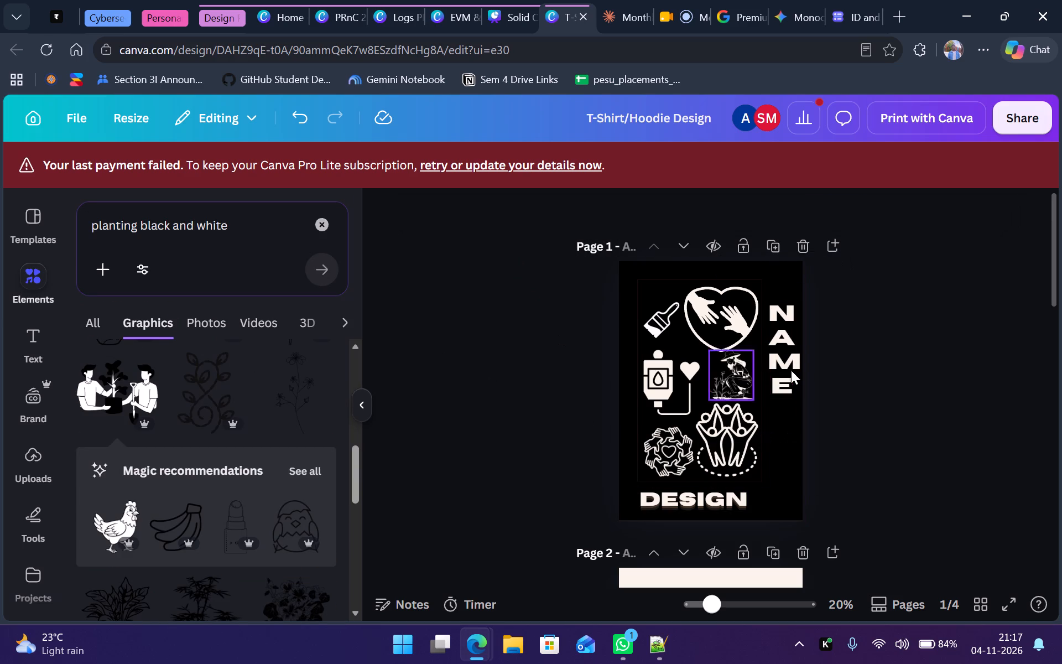
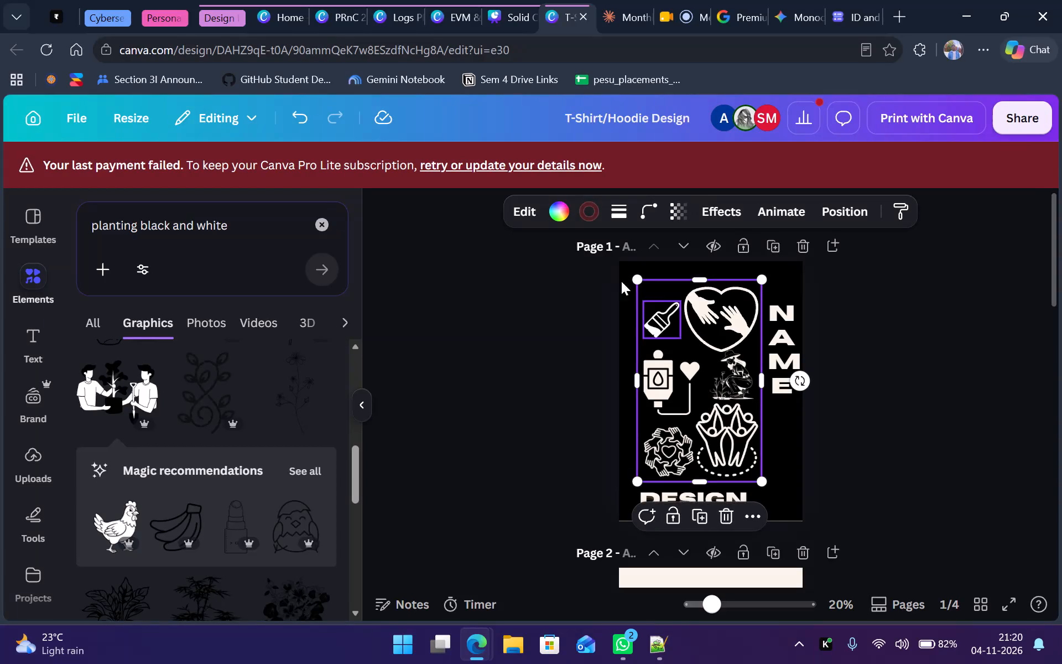
Recolour the border of the rectangular frame around the graphics on page 1 light orange (#f9f3e8).
left_click(589, 219)
left_click(208, 335)
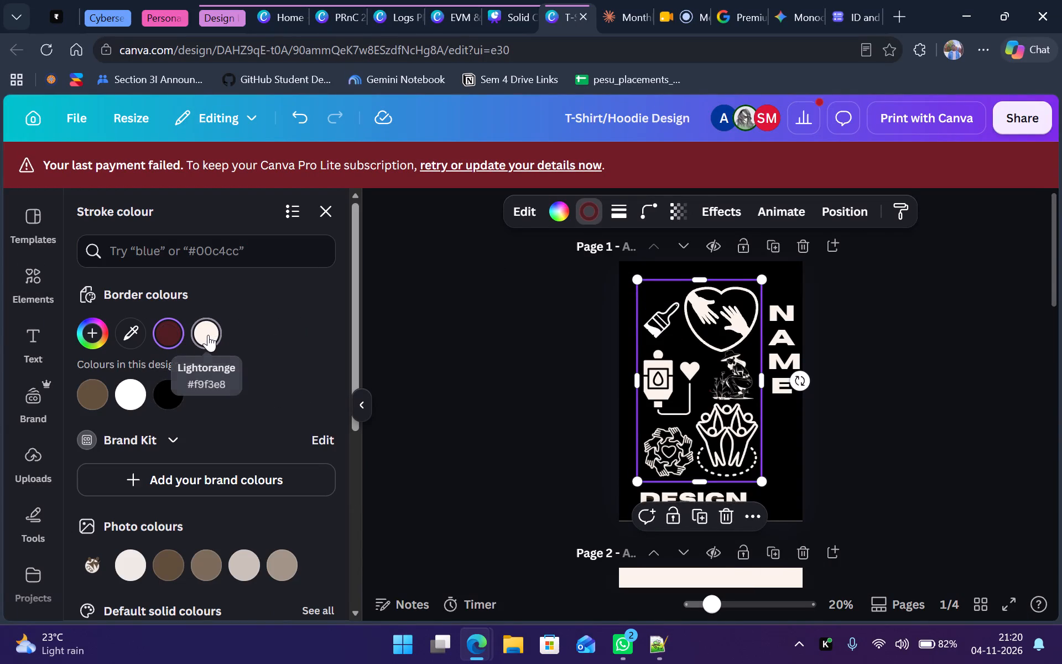
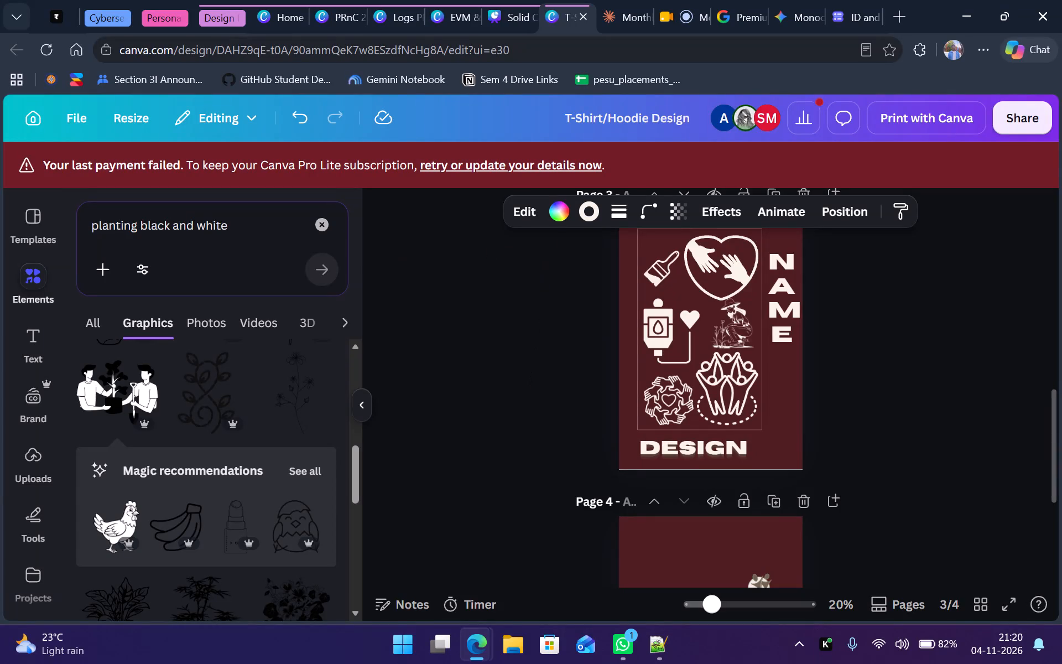
Replace the previous graphics search with a search of the elements library for "waves".
left_click_drag(240, 224, 44, 194)
key("BackSpace")
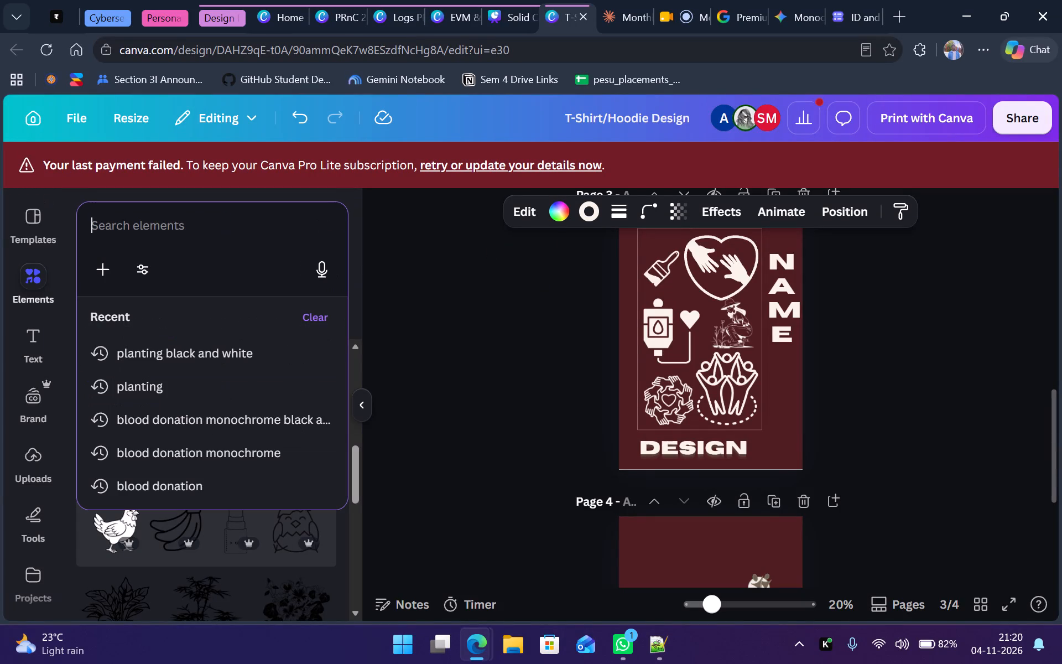
type("waves")
key("Return")
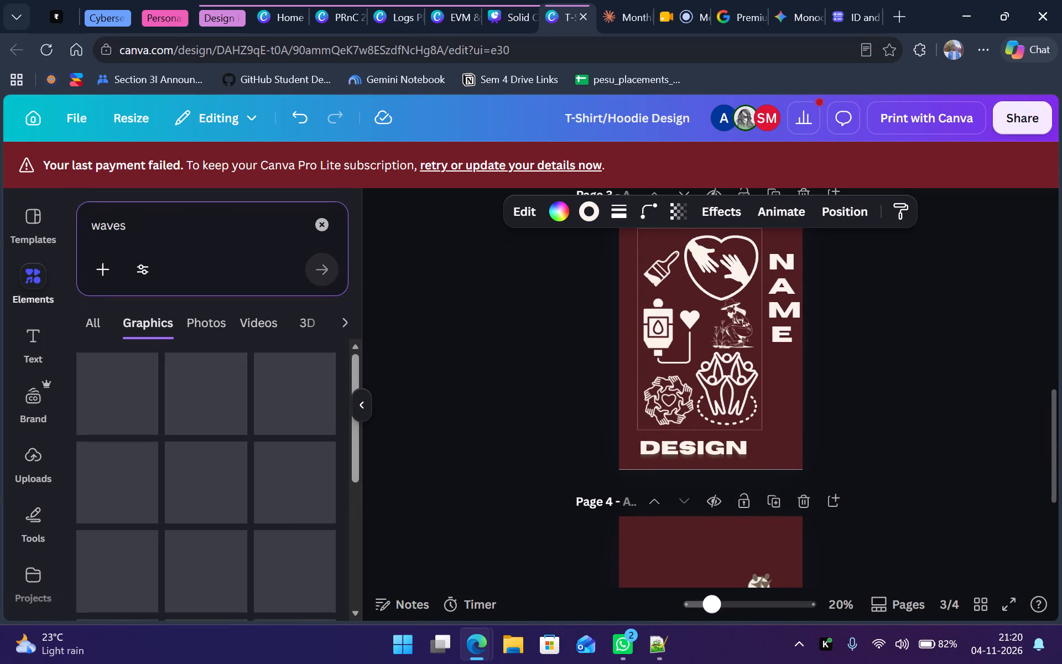
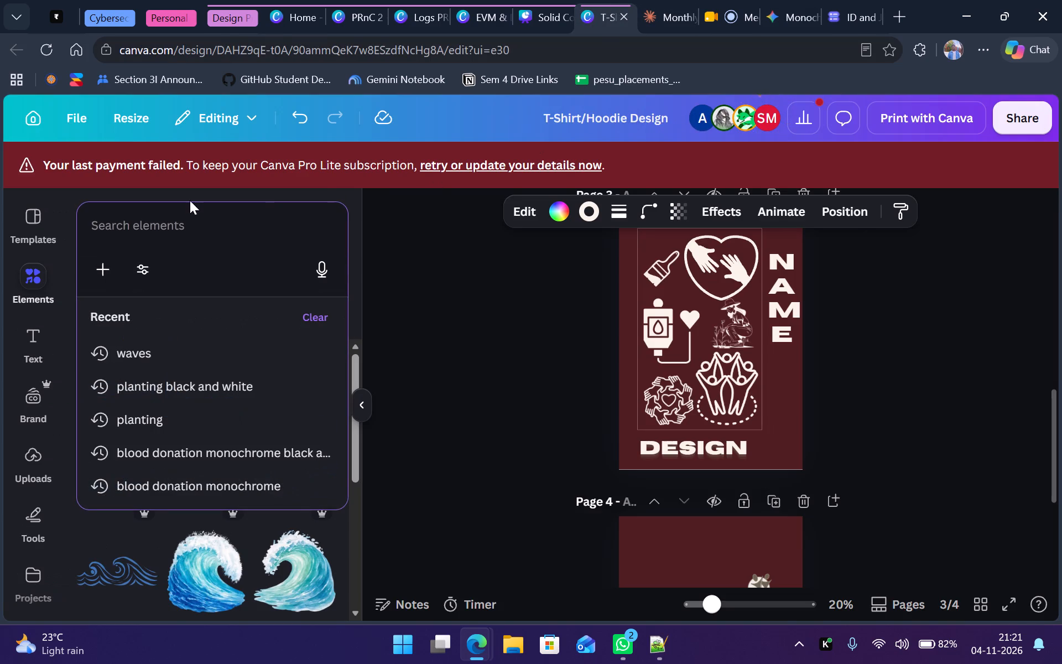
key("ctrl+v")
left_click(322, 274)
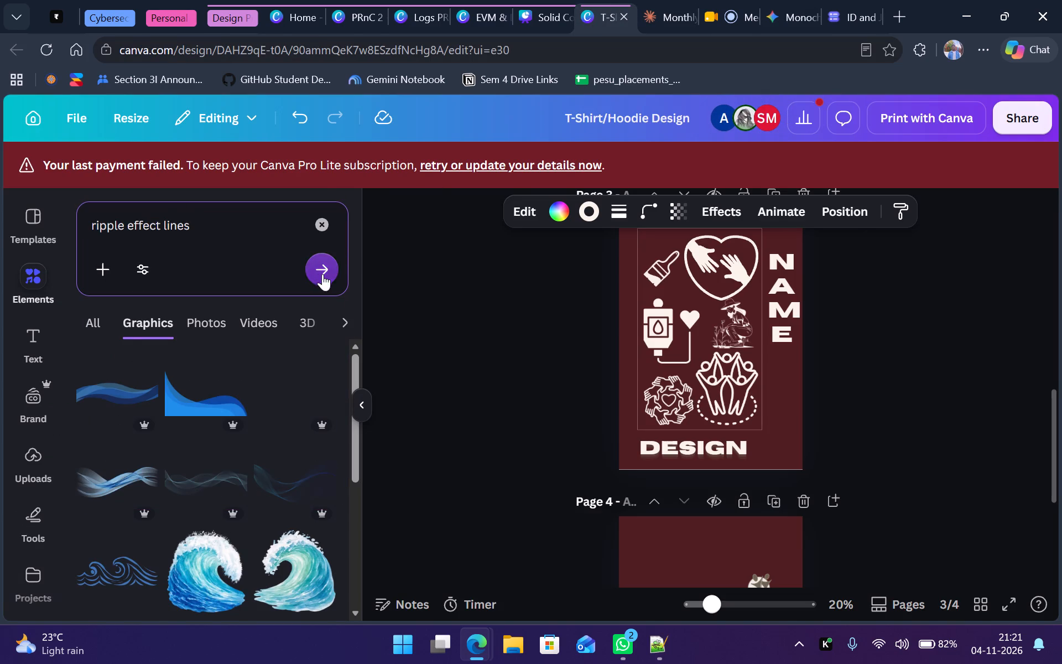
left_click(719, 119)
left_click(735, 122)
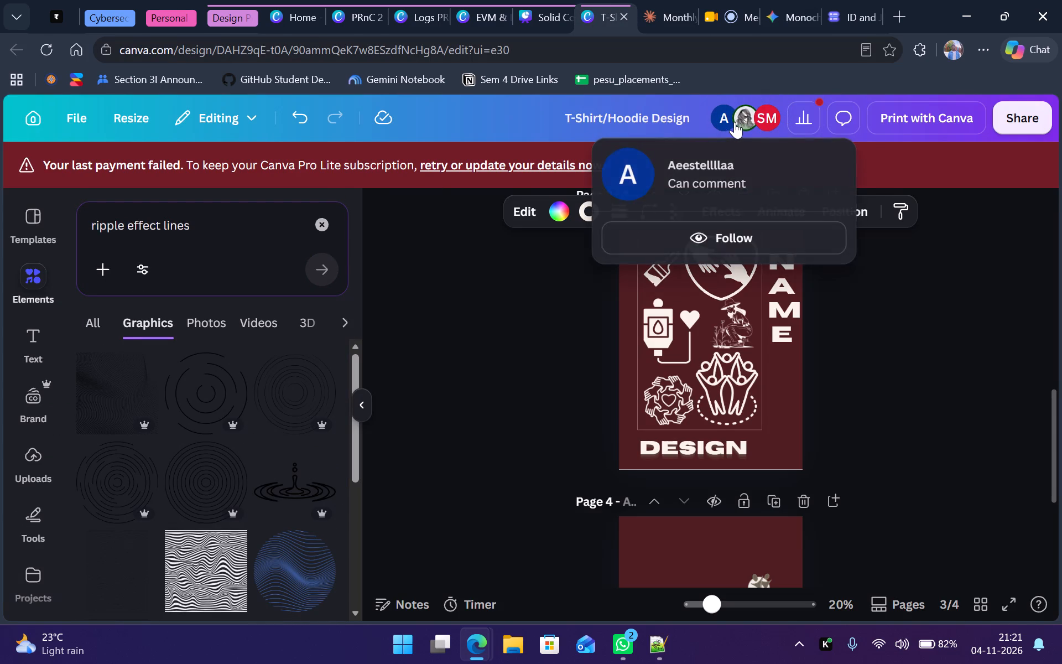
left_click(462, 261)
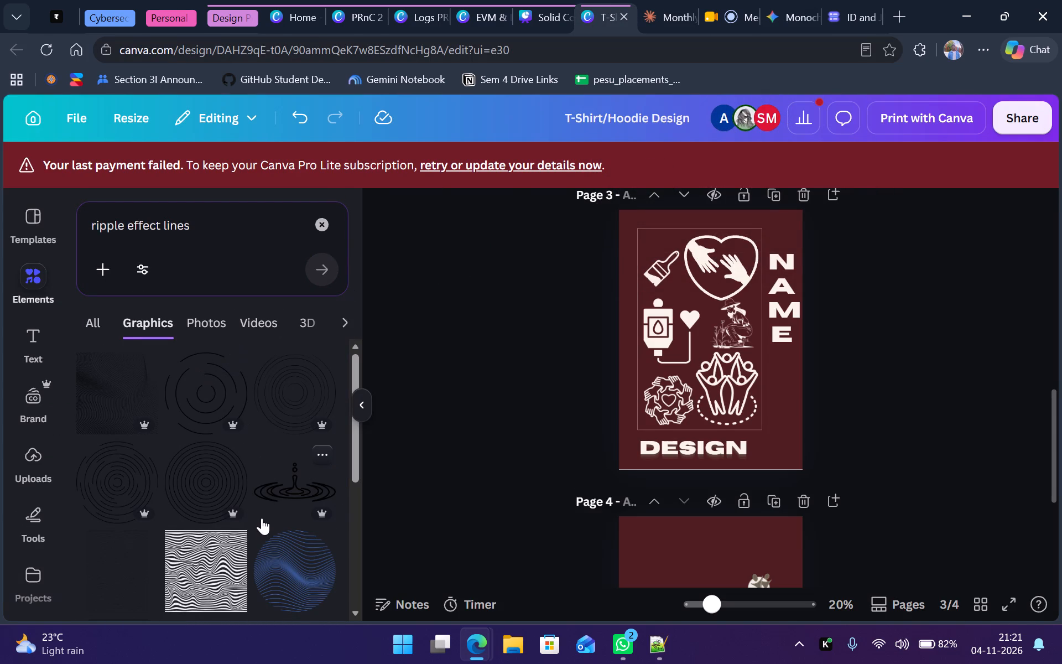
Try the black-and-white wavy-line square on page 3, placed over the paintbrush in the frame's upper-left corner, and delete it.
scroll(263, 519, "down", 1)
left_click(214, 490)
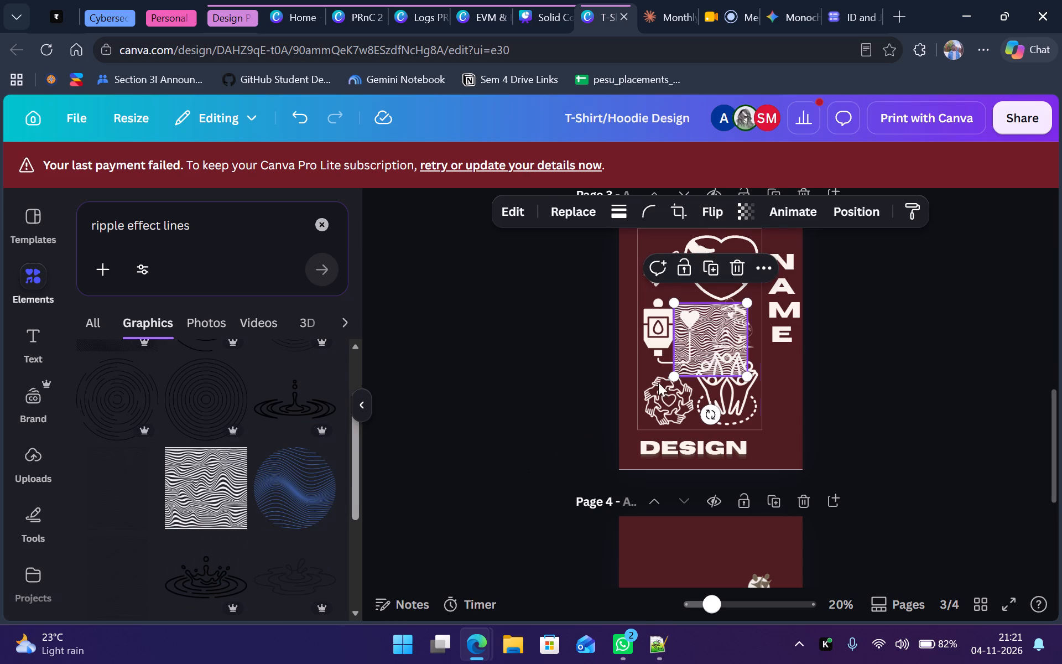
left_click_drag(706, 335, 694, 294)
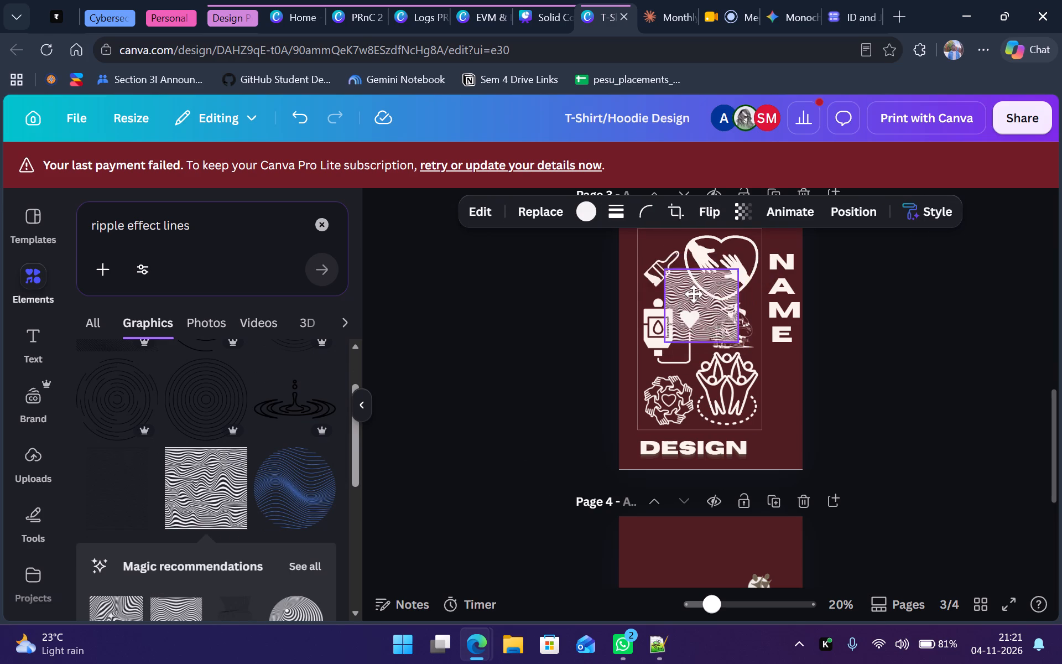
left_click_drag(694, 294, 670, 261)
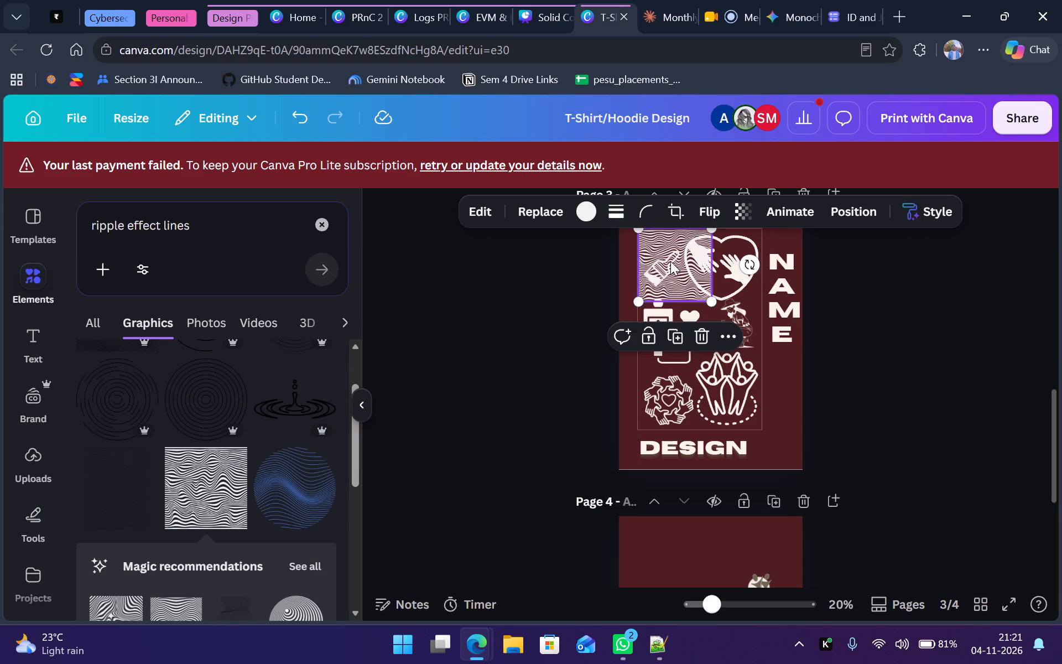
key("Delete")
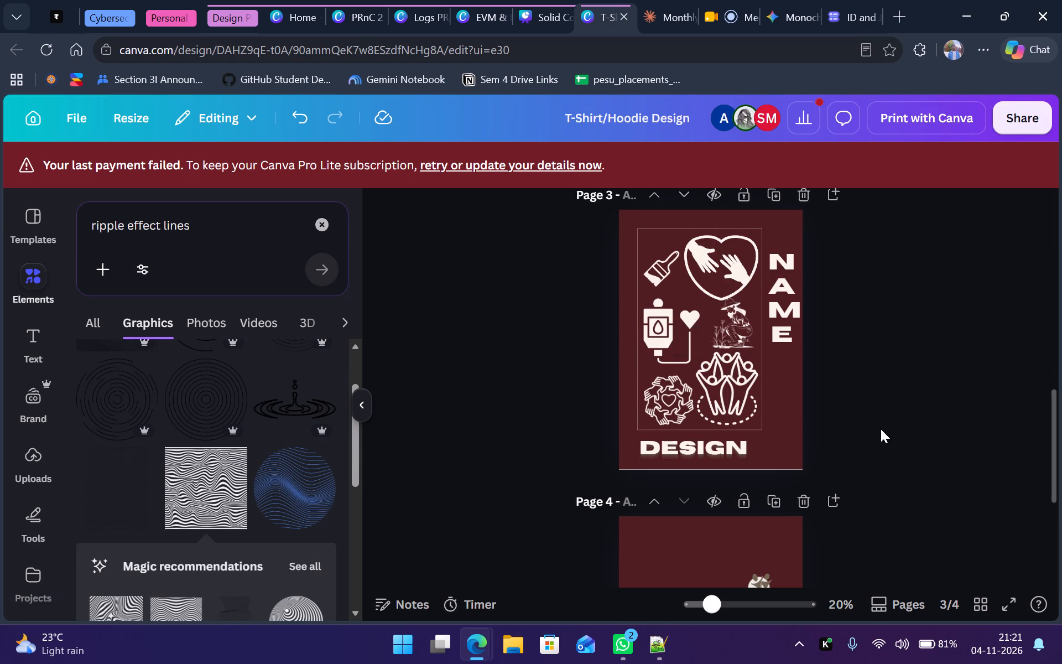
Delete the planting figure and the blood donation bag graphic from the middle of page 3's frame.
left_click(738, 339)
key("Delete")
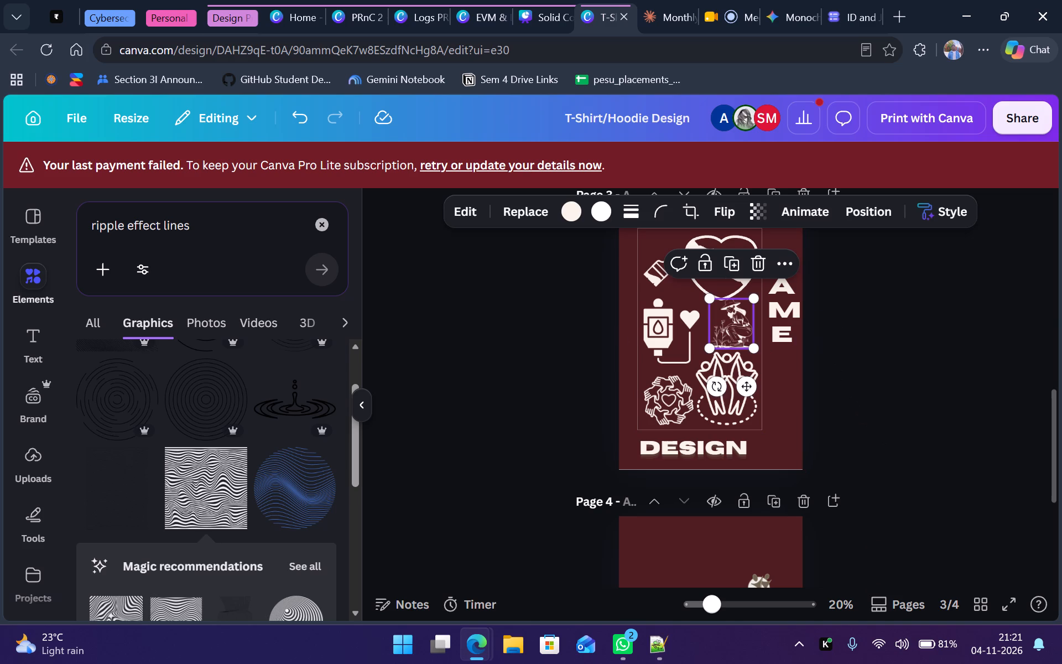
left_click(652, 344)
key("Delete")
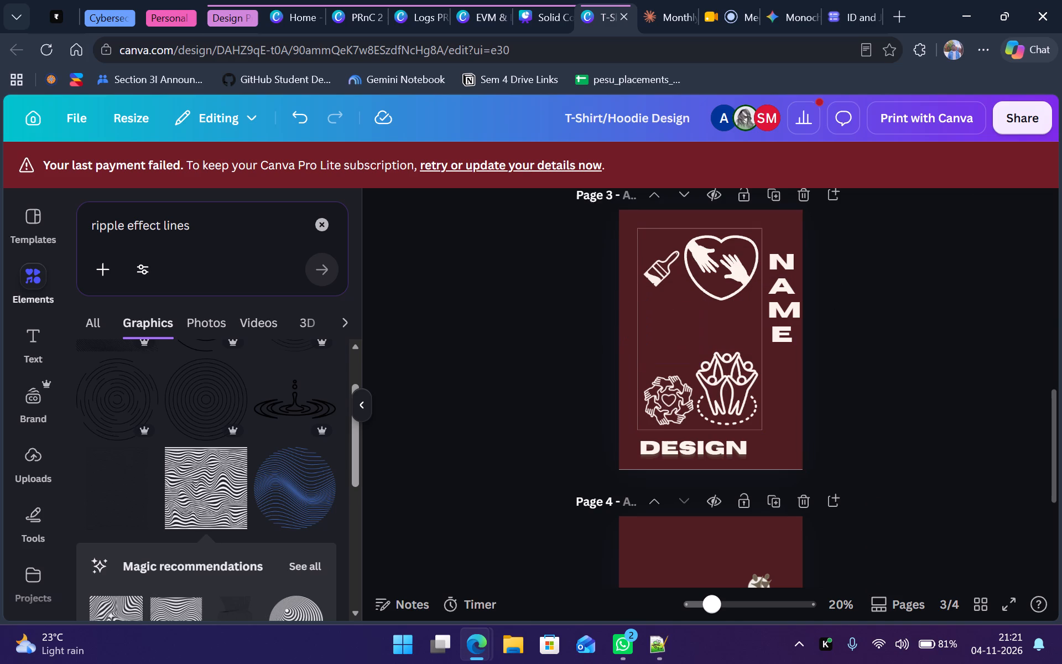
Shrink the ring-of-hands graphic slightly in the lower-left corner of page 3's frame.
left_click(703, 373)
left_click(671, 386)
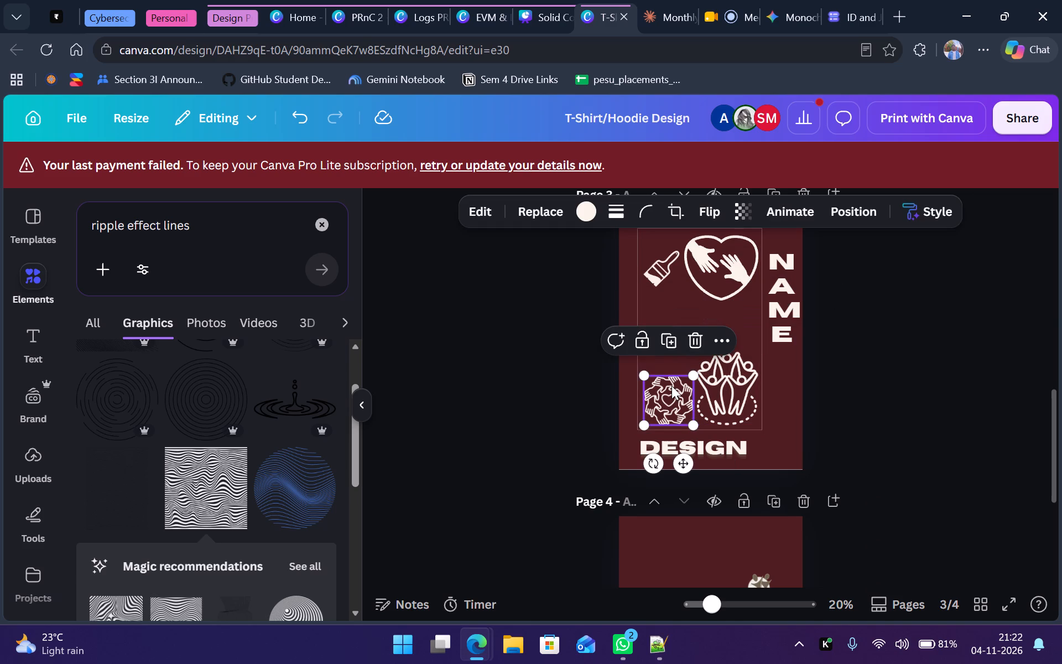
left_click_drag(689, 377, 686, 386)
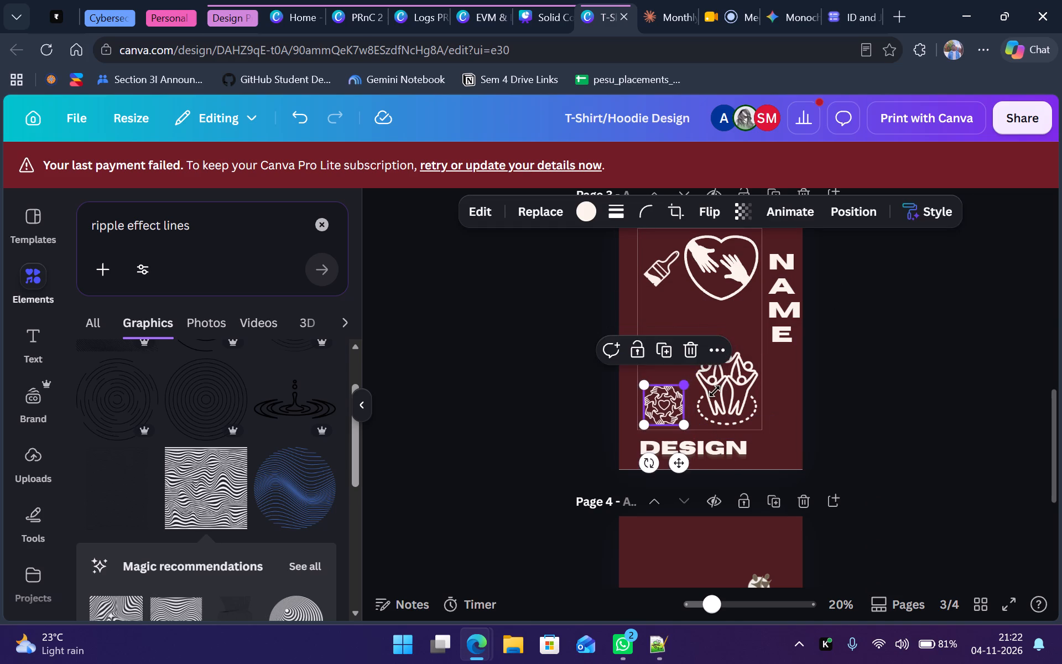
Shrink the raised-hands people graphic to roughly half its size, keeping it in the lower-right corner of page 3's frame.
left_click(738, 392)
left_click(707, 380)
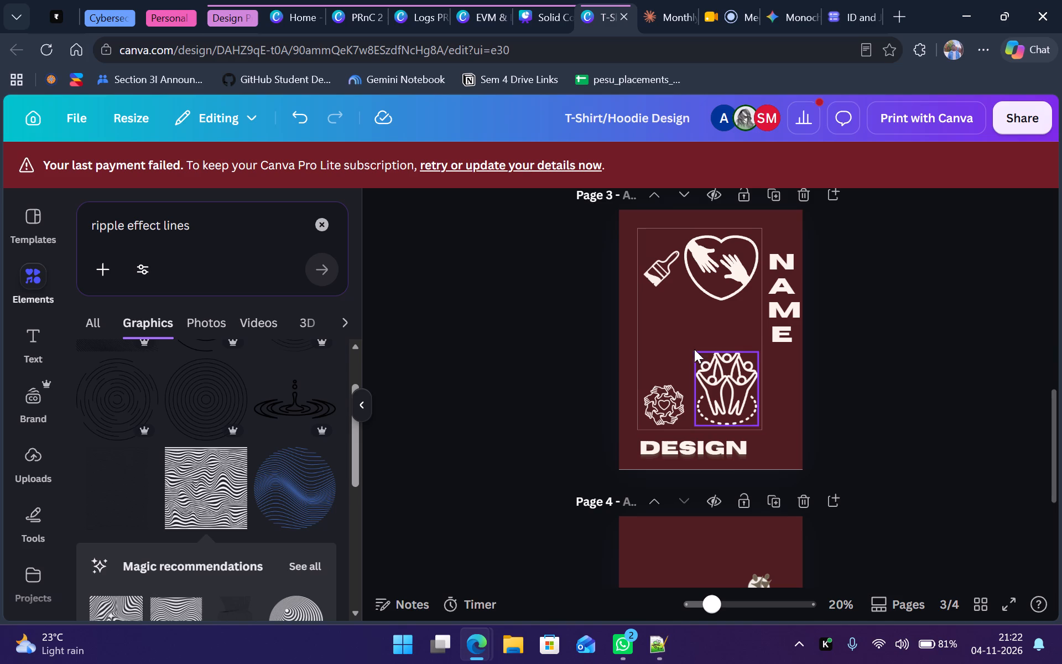
left_click(706, 371)
left_click_drag(696, 351, 722, 390)
Enlarge the ring-of-hands graphic from the frame's lower-left corner on page 3 so it nearly reaches the small people graphic.
left_click(678, 392)
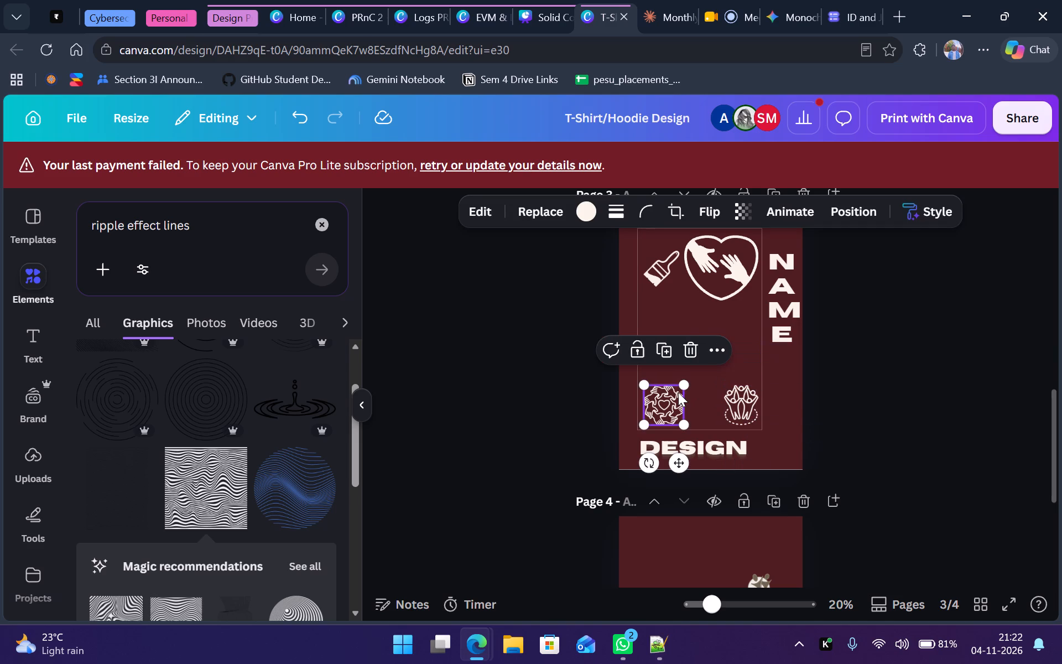
left_click_drag(685, 386, 707, 358)
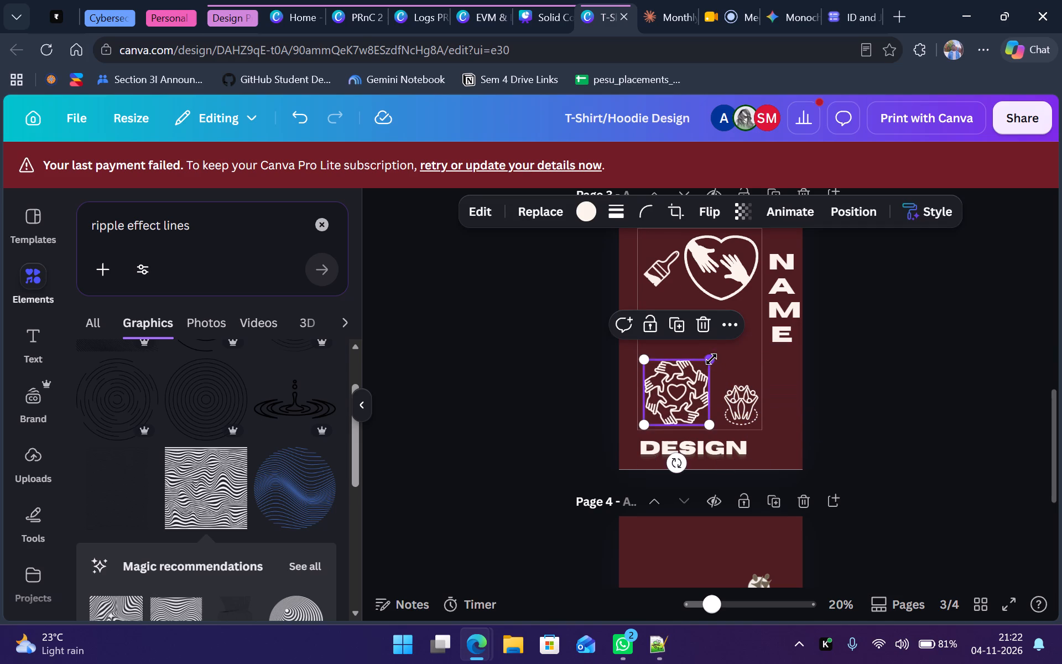
left_click(897, 381)
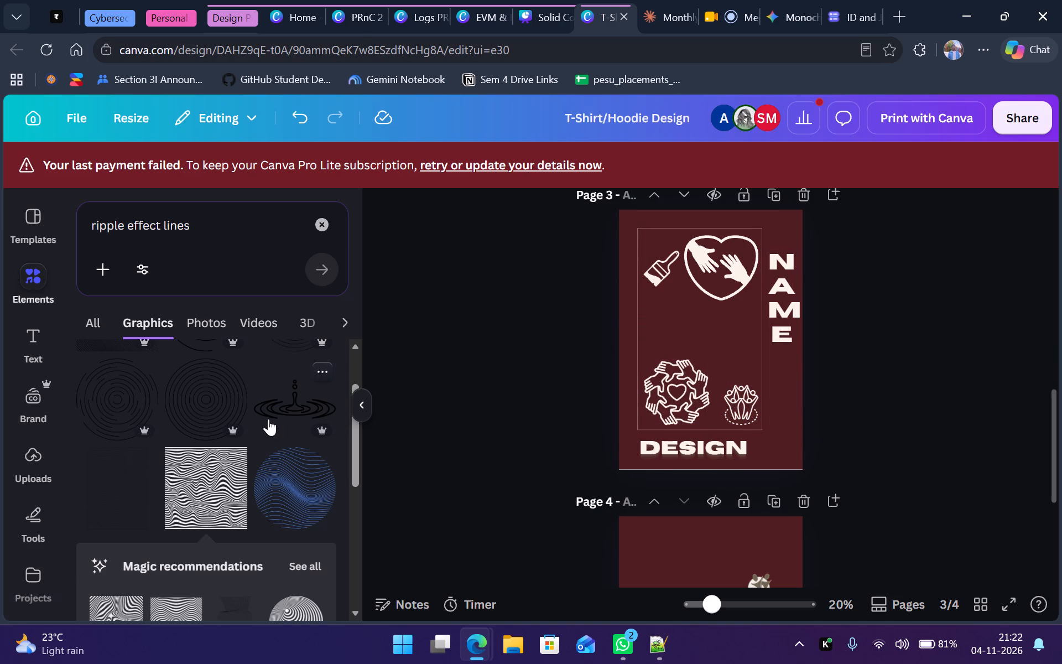
Browse the "ripple effect lines" graphics and the related recommendations for another wavy pattern.
scroll(252, 422, "down", 1)
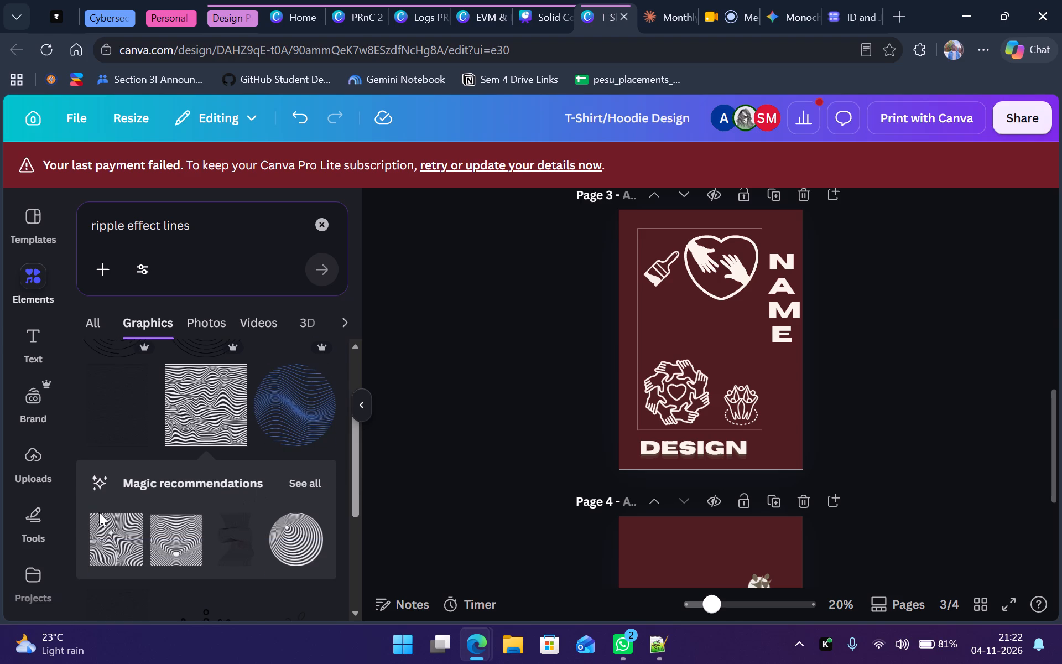
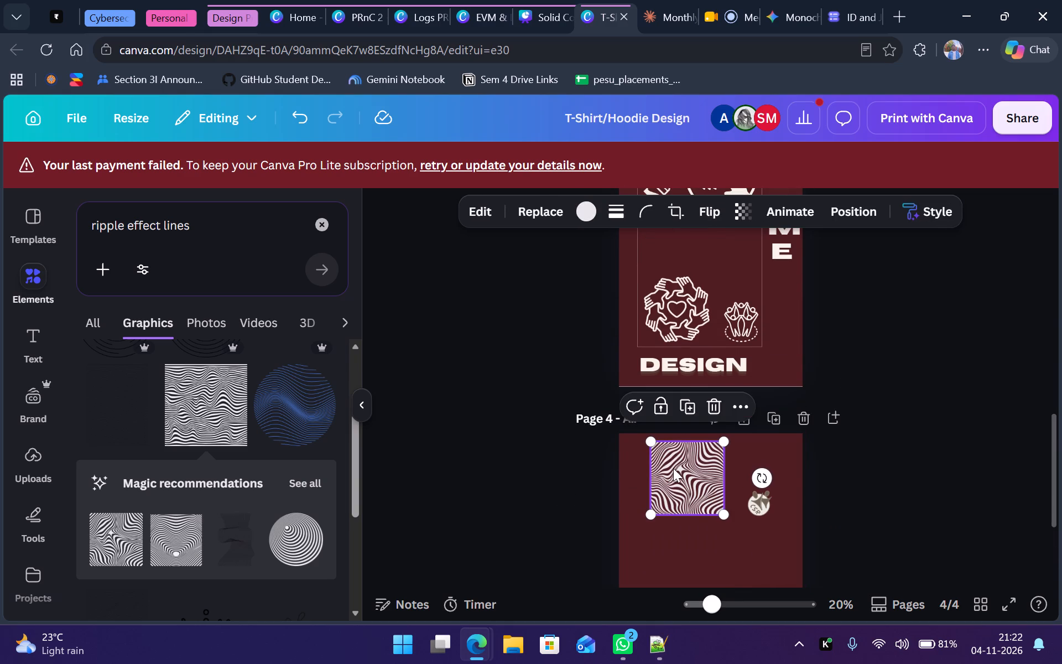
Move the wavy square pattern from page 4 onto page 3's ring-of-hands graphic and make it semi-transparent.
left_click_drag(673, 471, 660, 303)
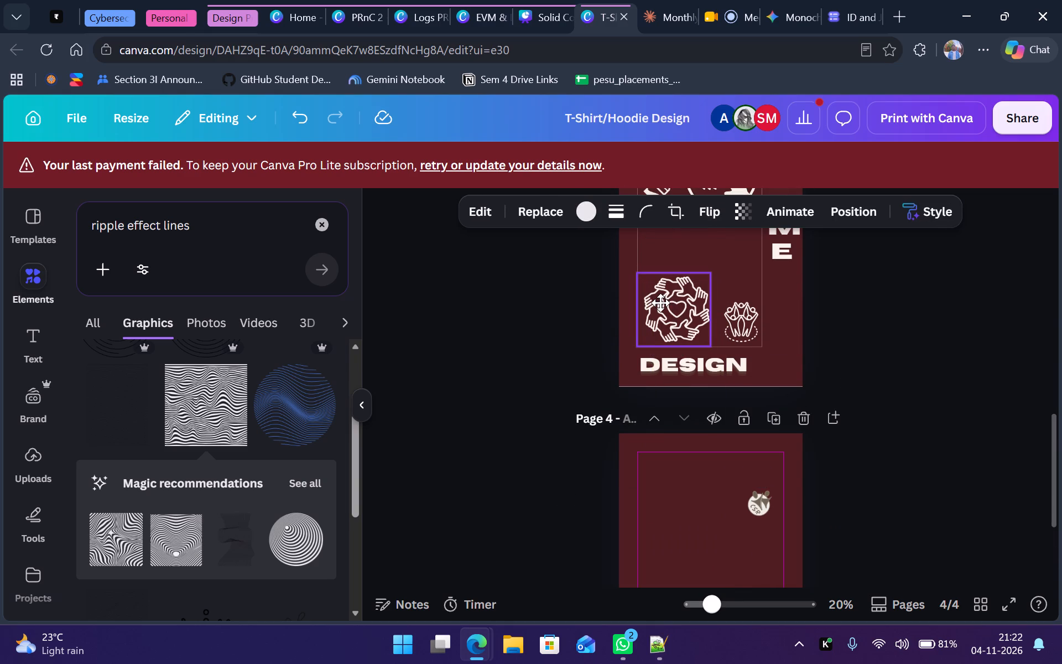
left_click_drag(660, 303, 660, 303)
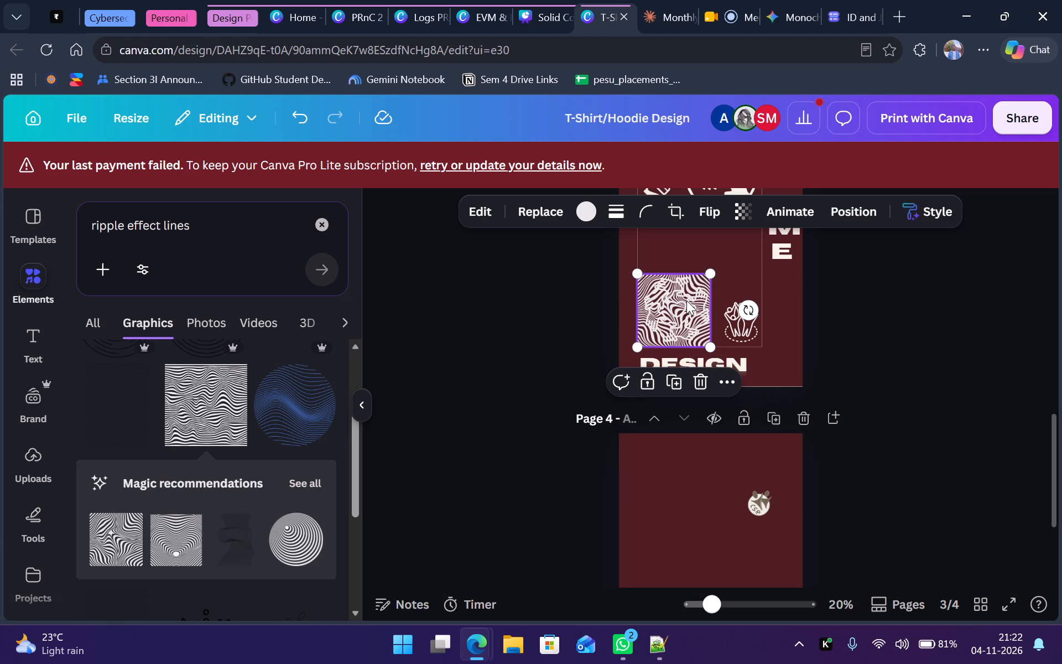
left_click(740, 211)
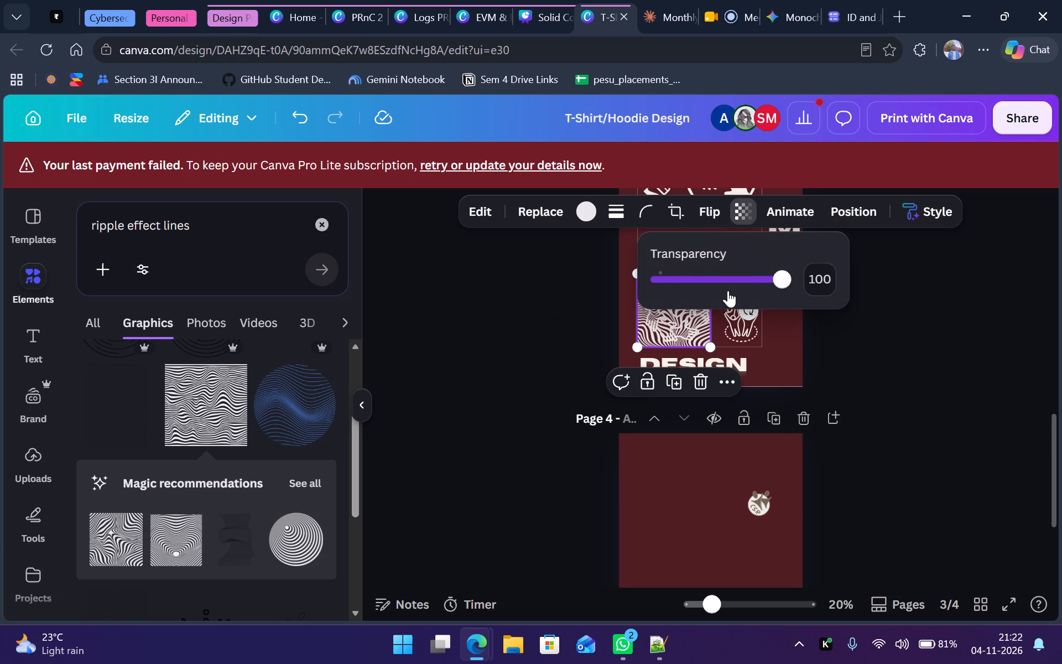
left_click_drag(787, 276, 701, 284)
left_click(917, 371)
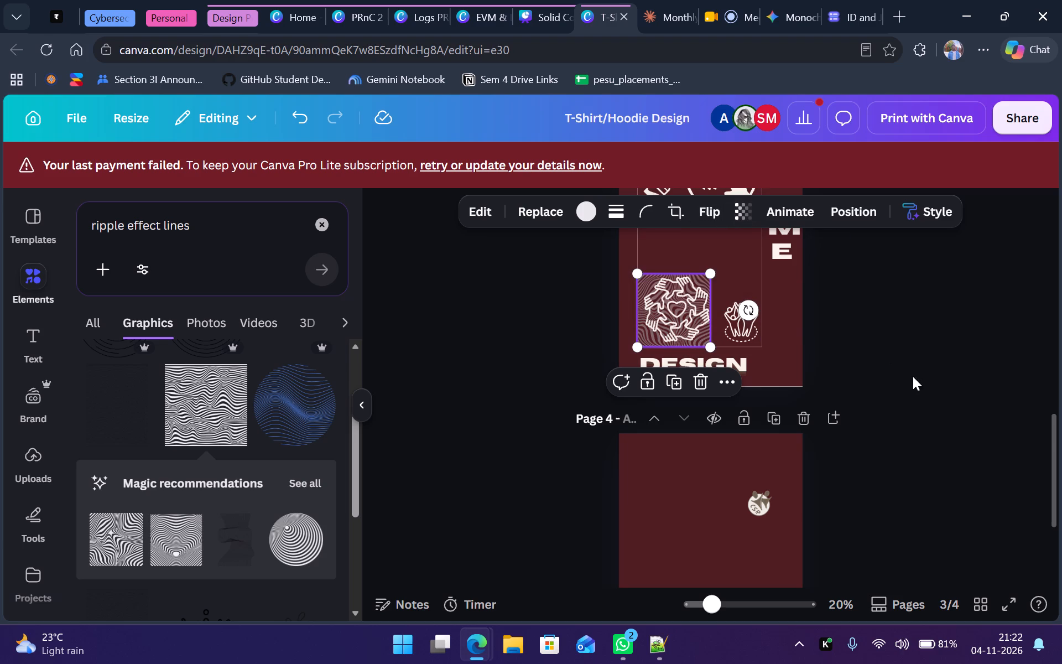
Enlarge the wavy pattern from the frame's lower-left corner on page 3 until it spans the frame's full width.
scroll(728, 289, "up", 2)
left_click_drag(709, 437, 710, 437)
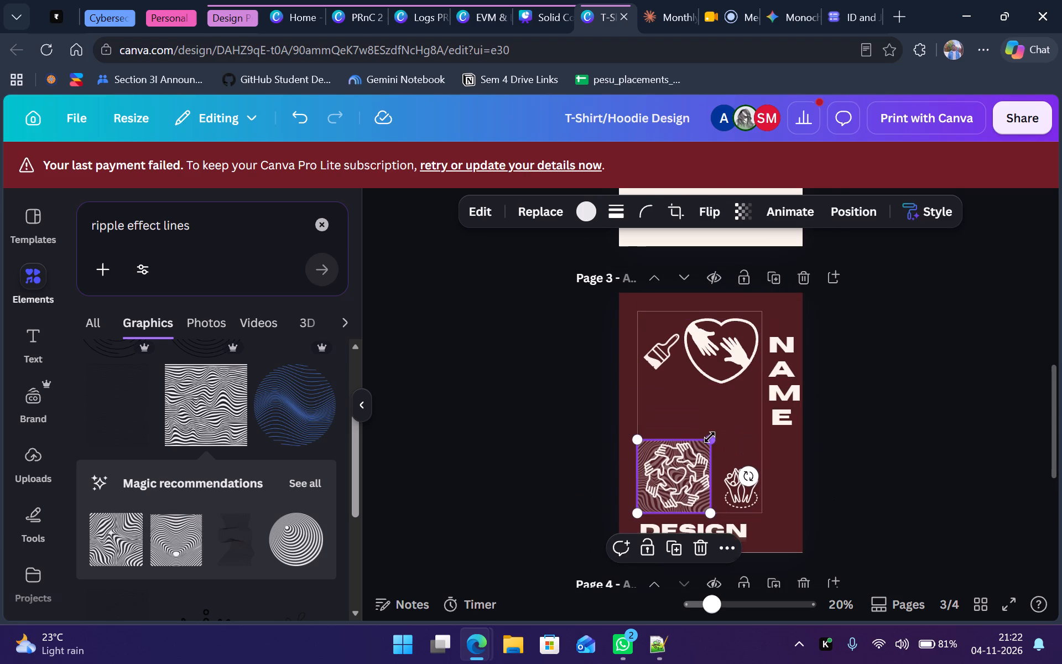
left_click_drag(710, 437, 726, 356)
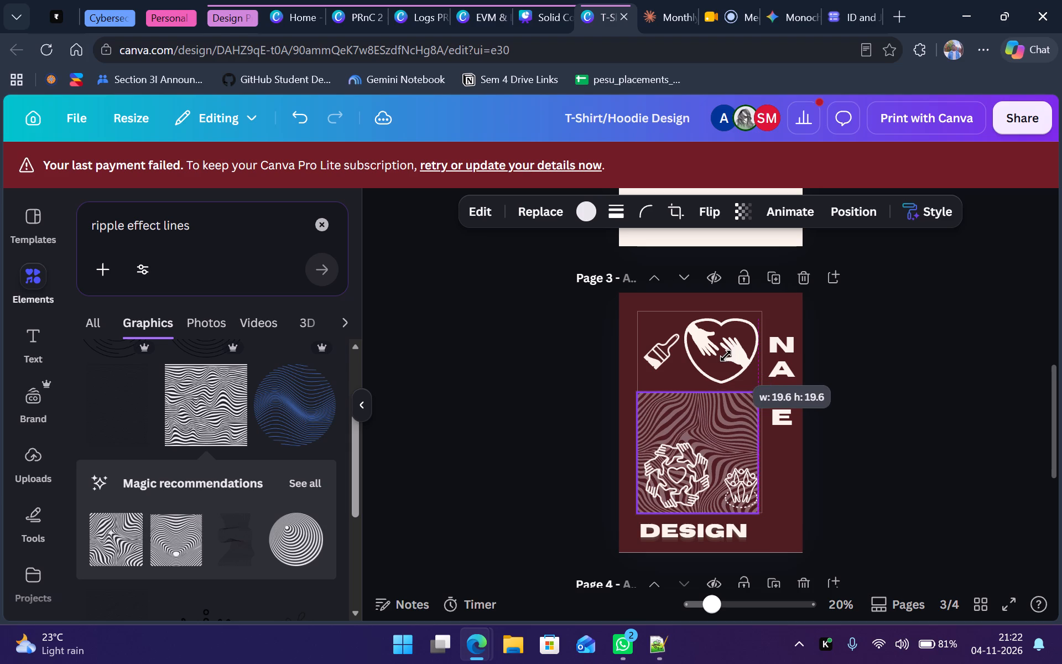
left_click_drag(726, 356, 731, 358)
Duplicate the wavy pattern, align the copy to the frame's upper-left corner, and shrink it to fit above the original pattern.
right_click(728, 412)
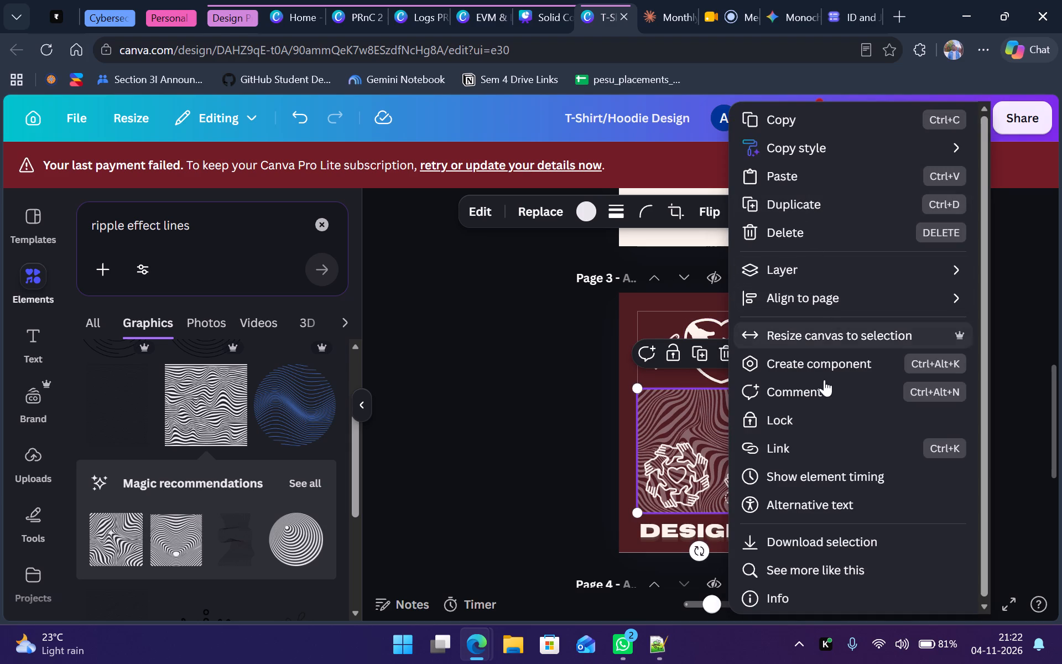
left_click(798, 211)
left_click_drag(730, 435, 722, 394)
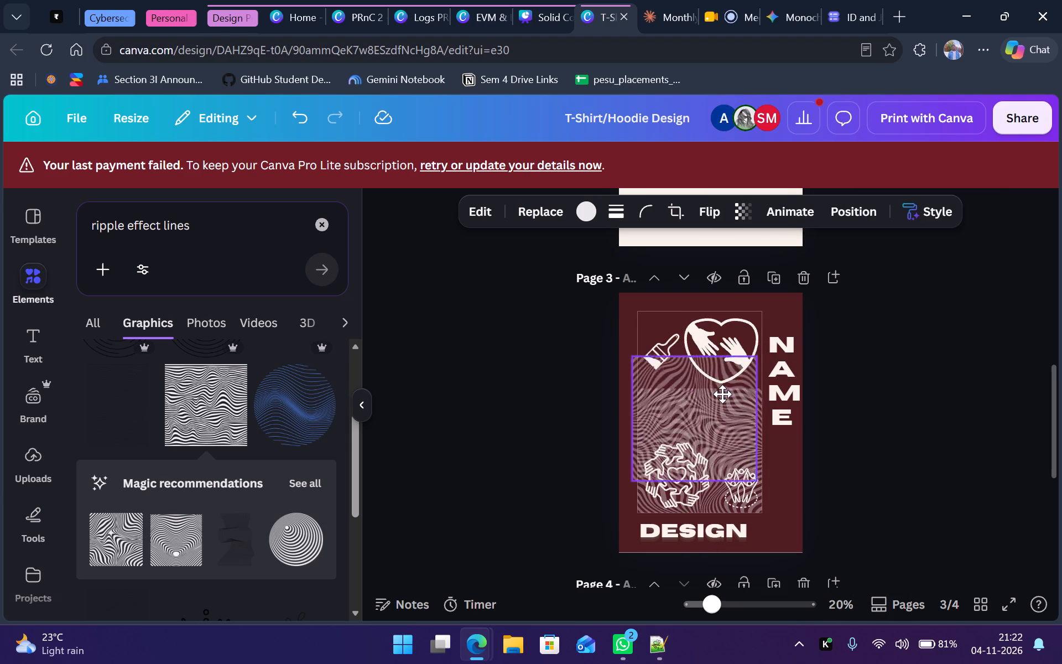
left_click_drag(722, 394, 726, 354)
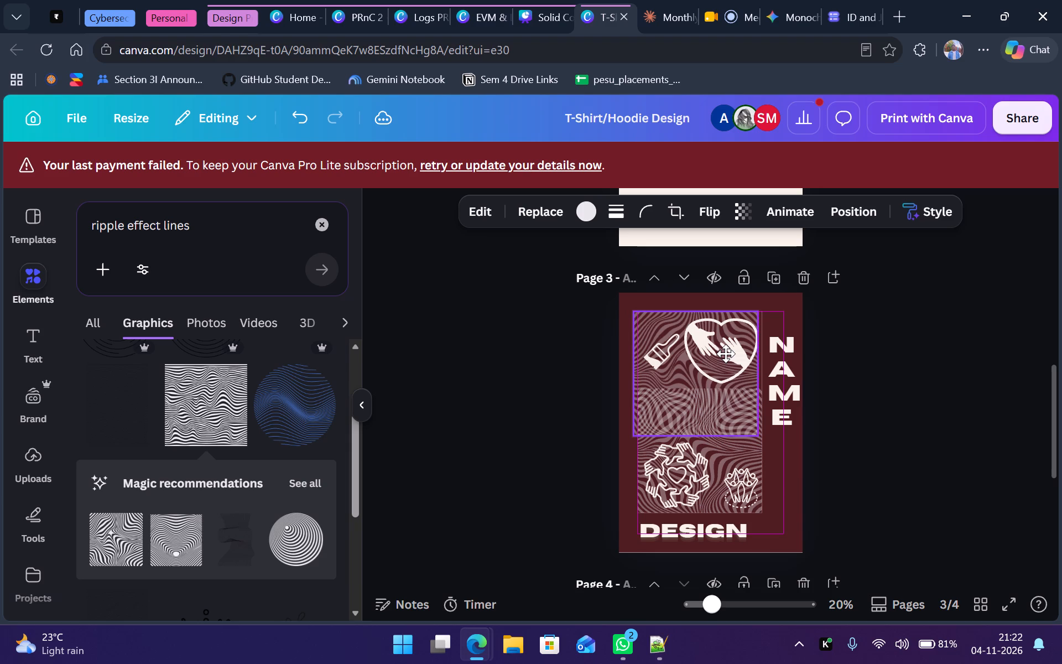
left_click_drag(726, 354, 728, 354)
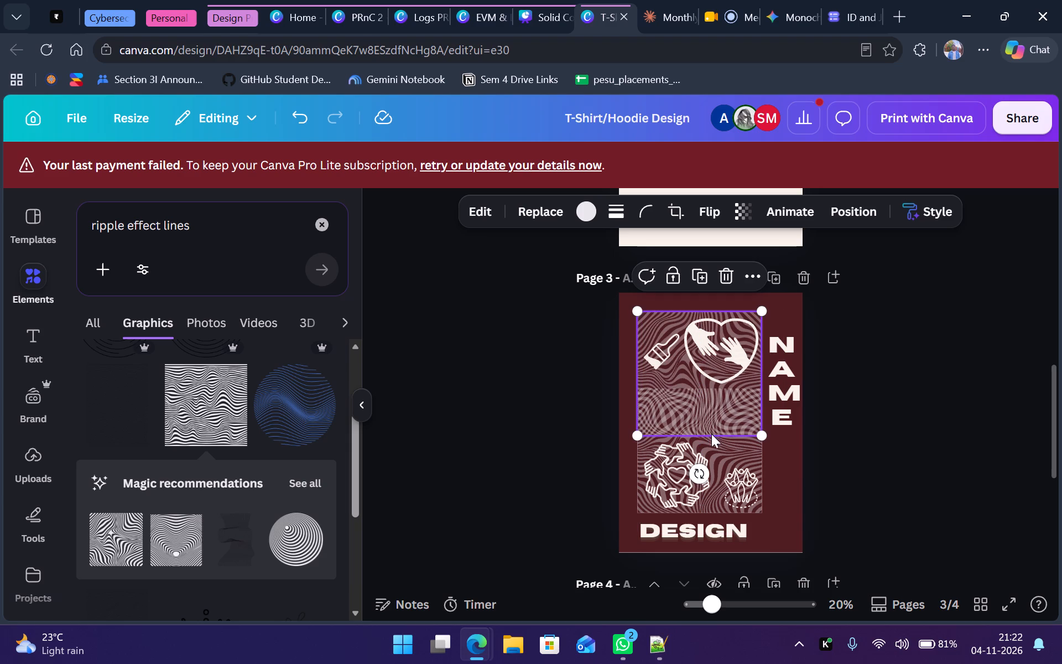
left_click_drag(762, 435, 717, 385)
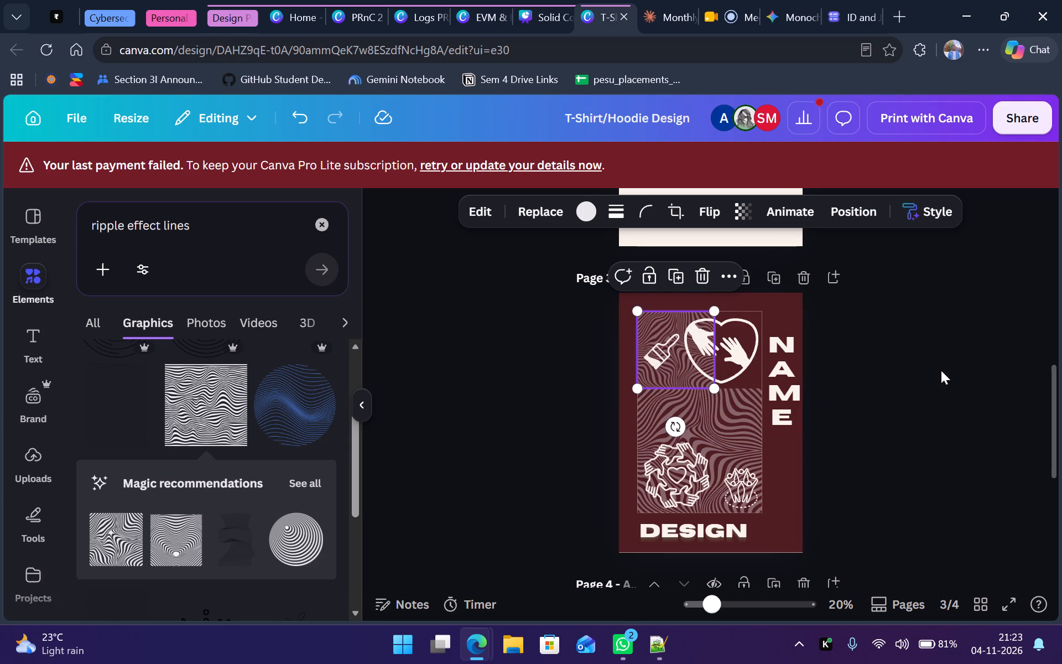
Delete both wavy patterns from page 3's frame, the small upper copy and the large lower one.
left_click(941, 370)
left_click(658, 375)
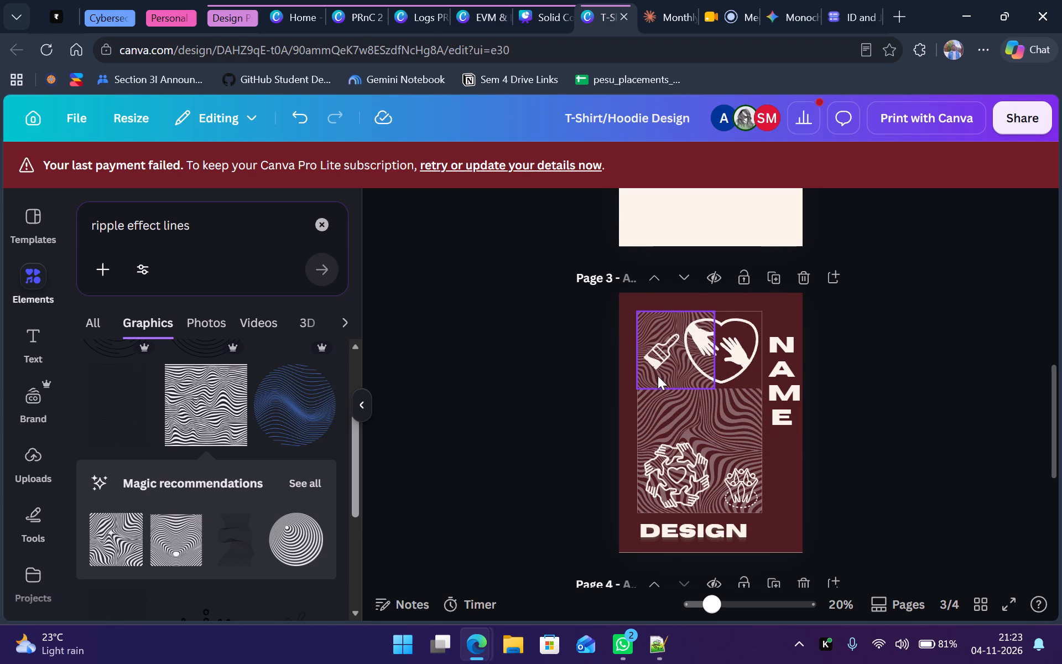
key("Delete")
left_click(694, 421)
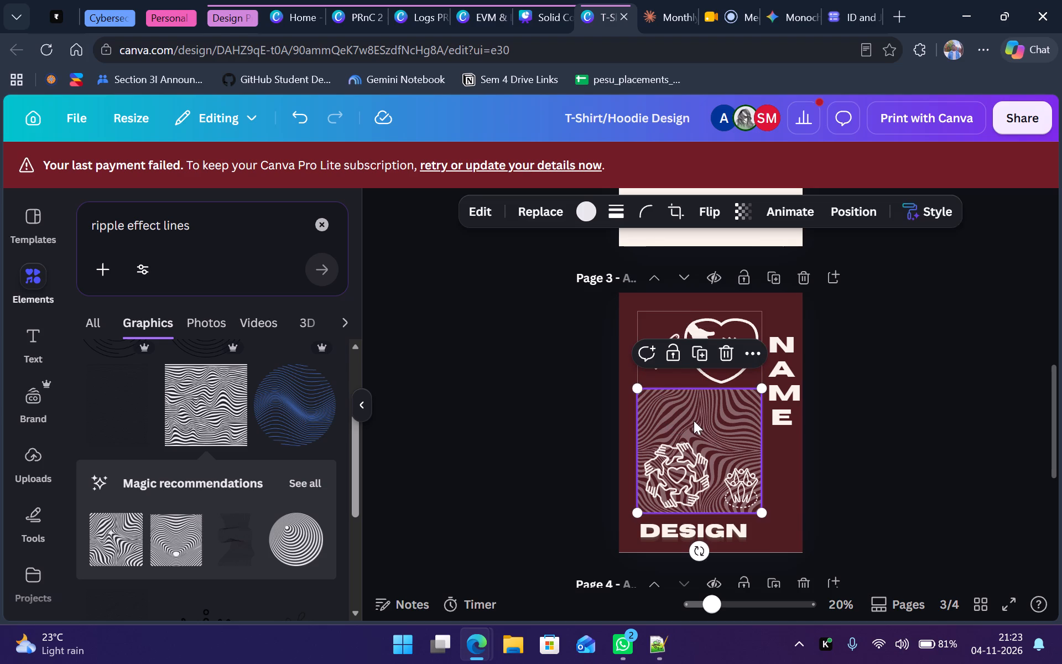
key("Delete")
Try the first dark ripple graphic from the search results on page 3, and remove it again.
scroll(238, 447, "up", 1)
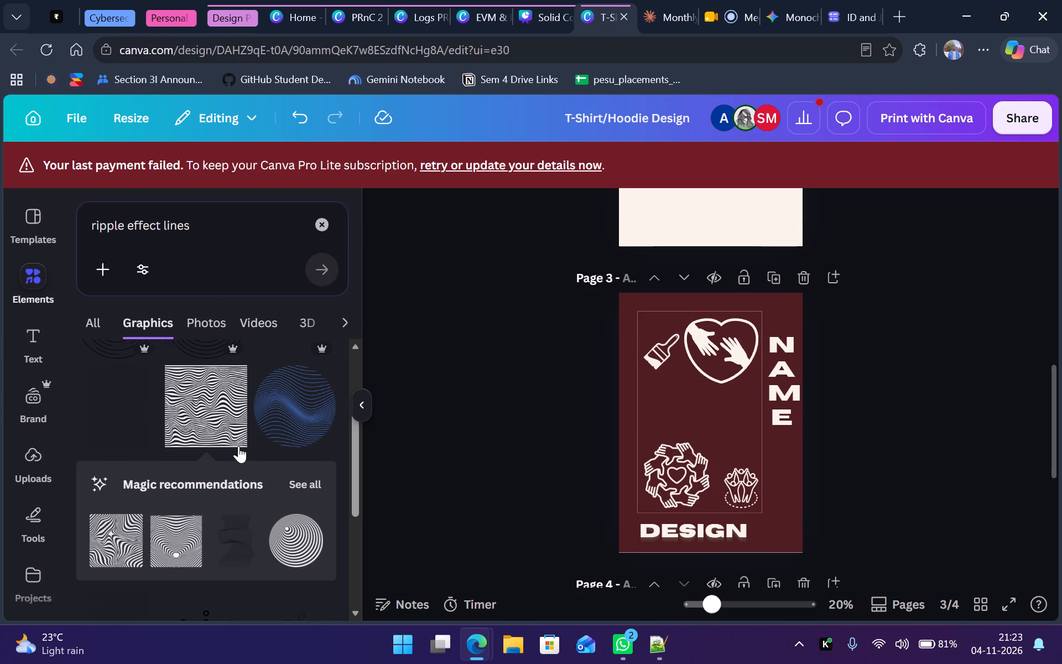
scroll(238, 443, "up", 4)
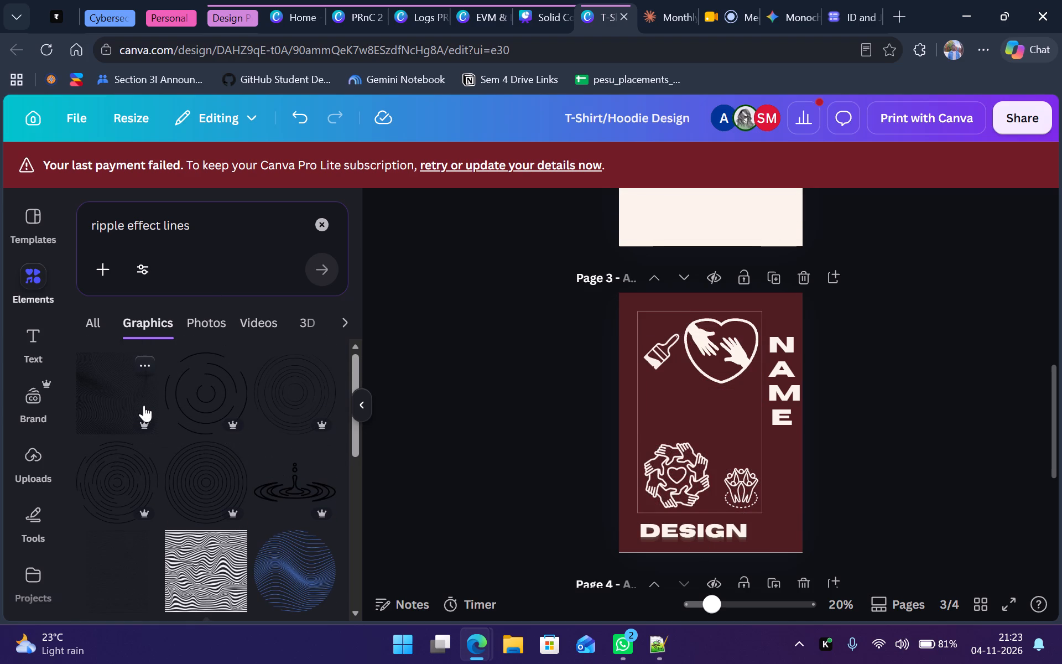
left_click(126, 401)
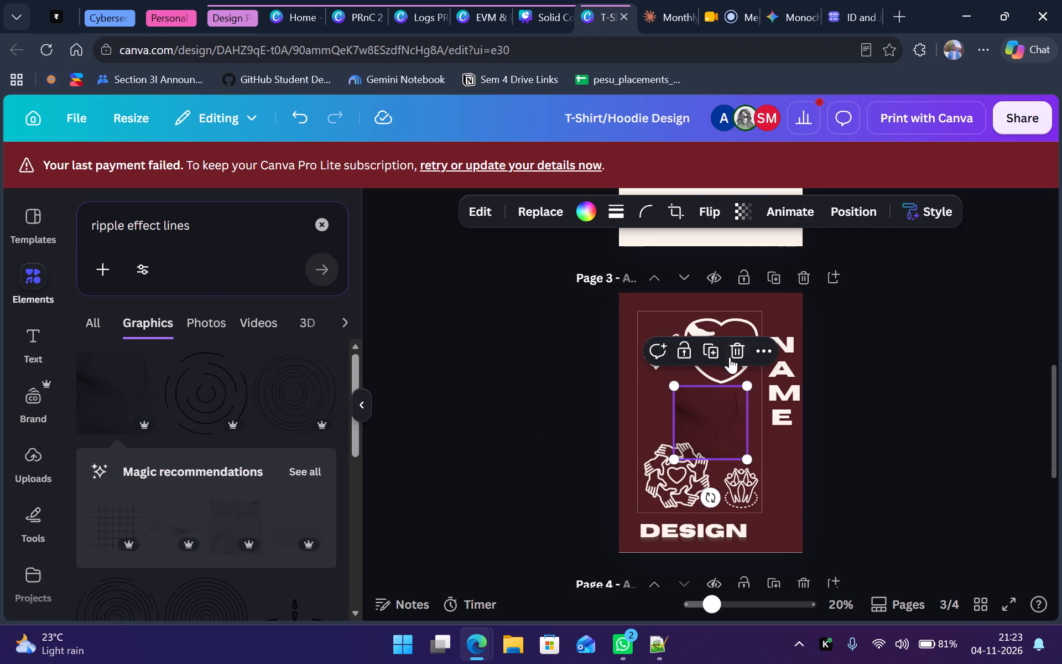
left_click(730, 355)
Browse further through the "ripple effect lines" graphics for a line pattern that suits page 3's frame.
scroll(144, 416, "up", 3)
scroll(144, 416, "down", 4)
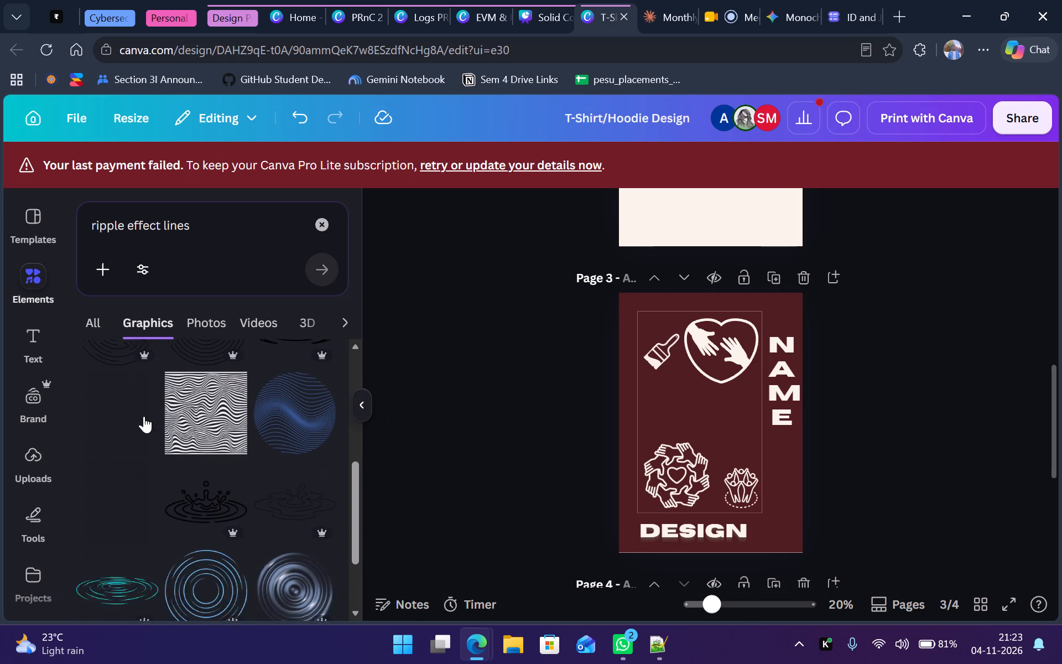
scroll(144, 416, "down", 4)
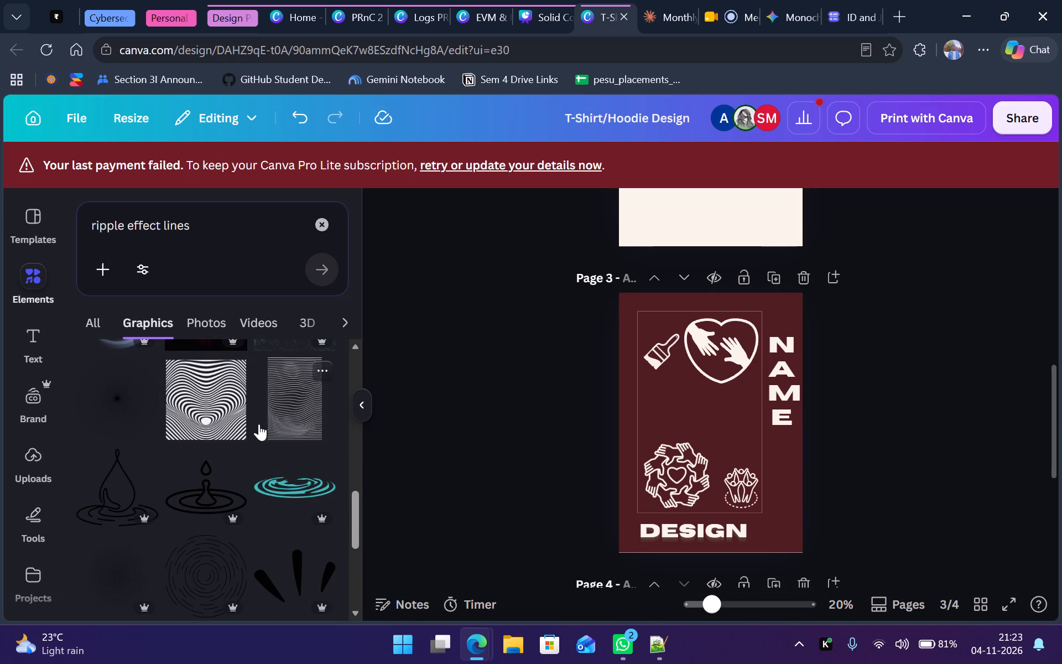
scroll(257, 424, "down", 4)
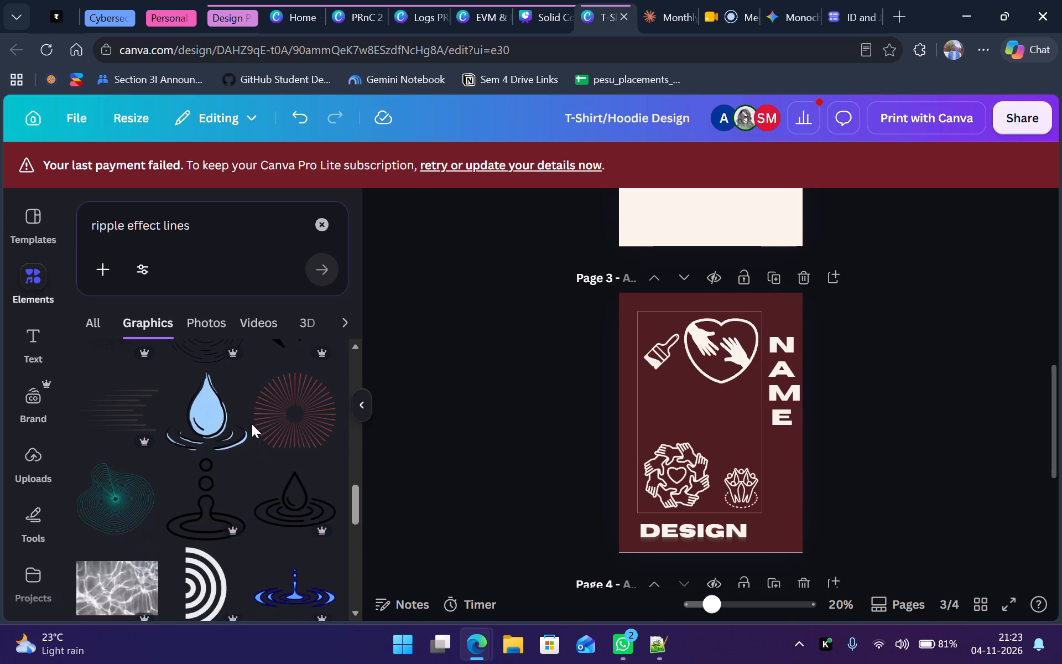
scroll(284, 403, "down", 2)
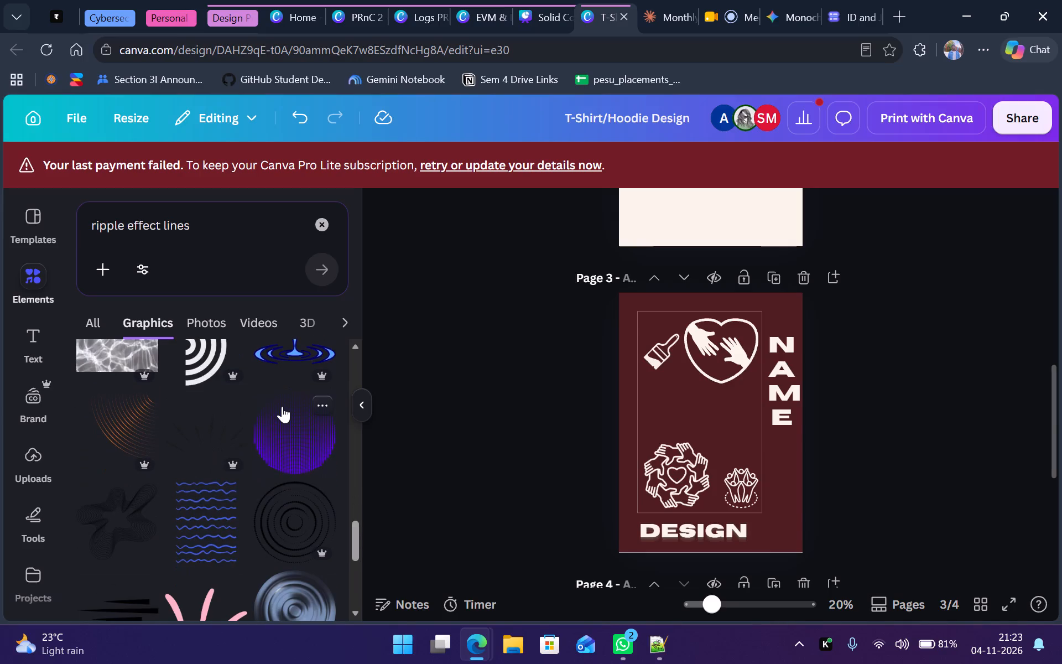
scroll(282, 406, "down", 3)
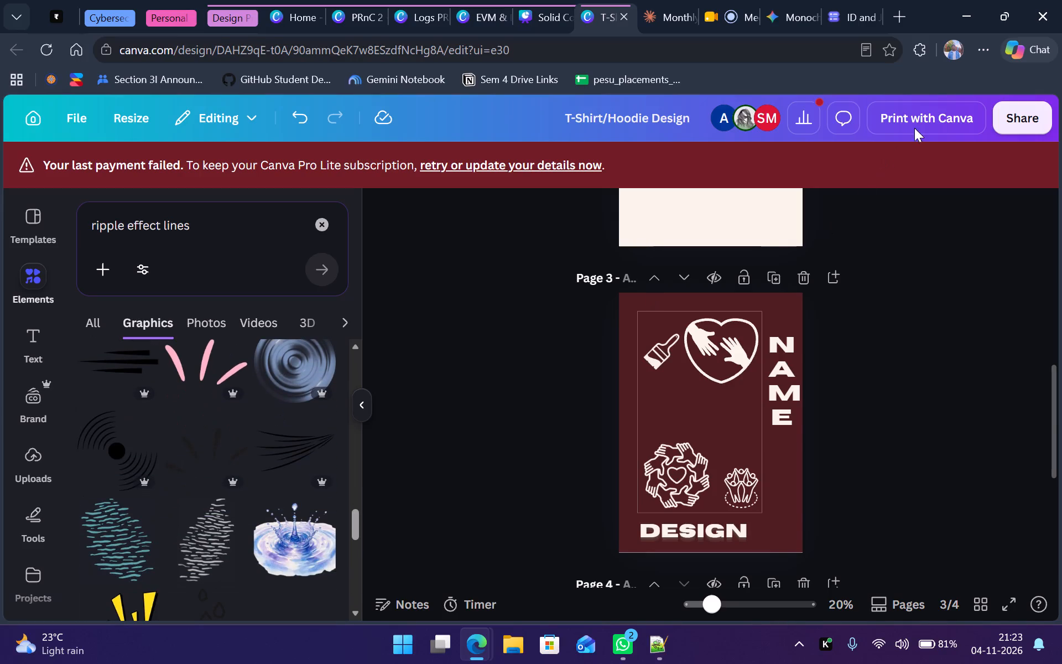
Open the design's sharing settings and search for the collaborator by first name to add them with edit access.
left_click(1010, 122)
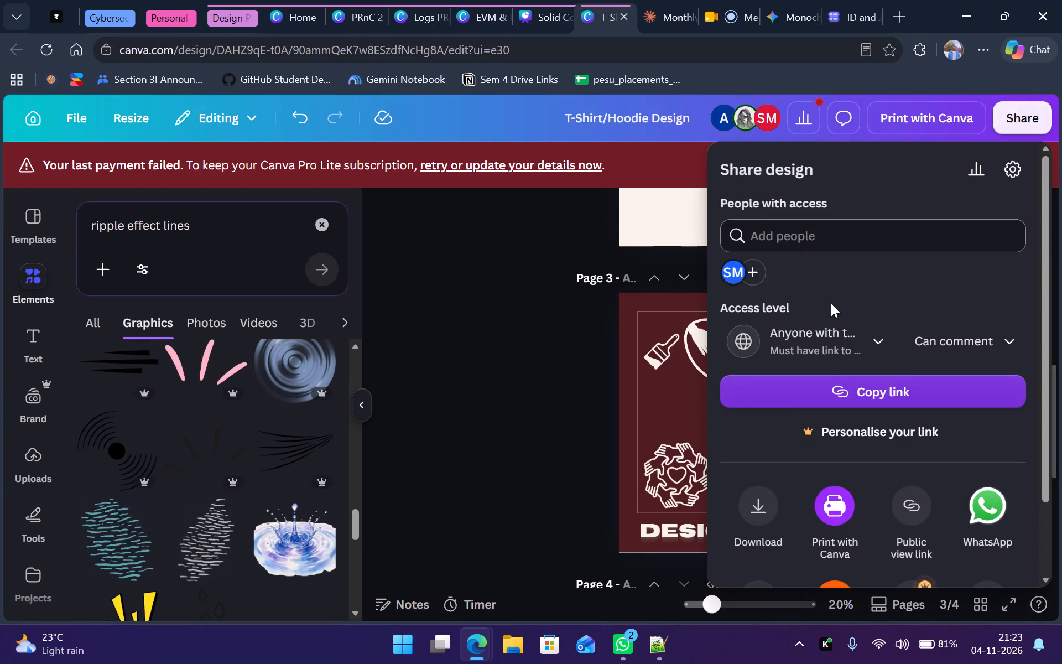
left_click(829, 229)
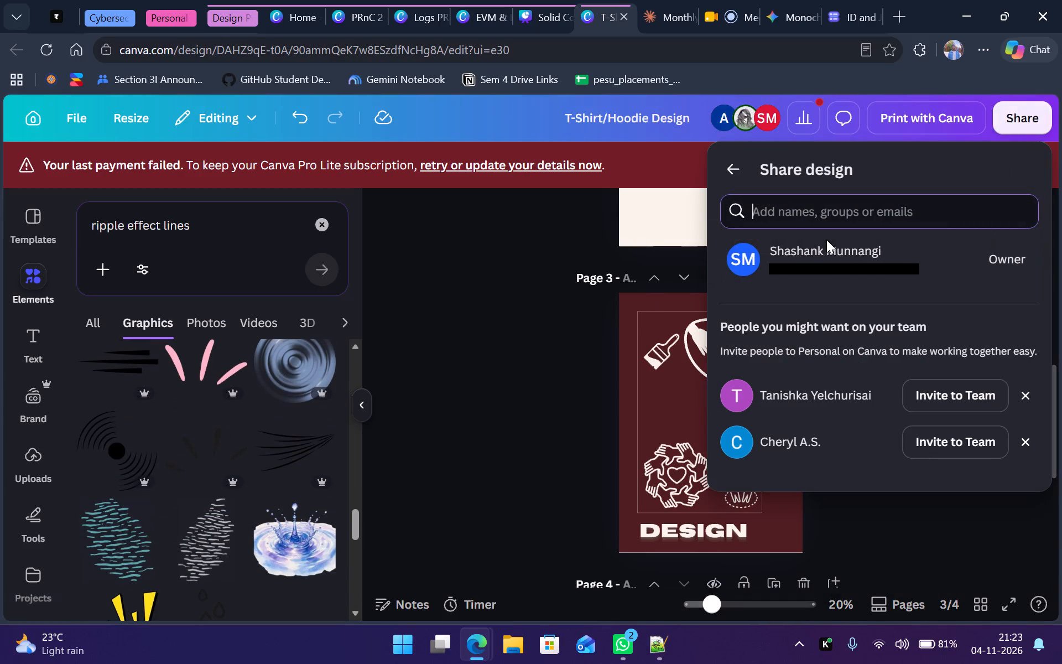
type("nive")
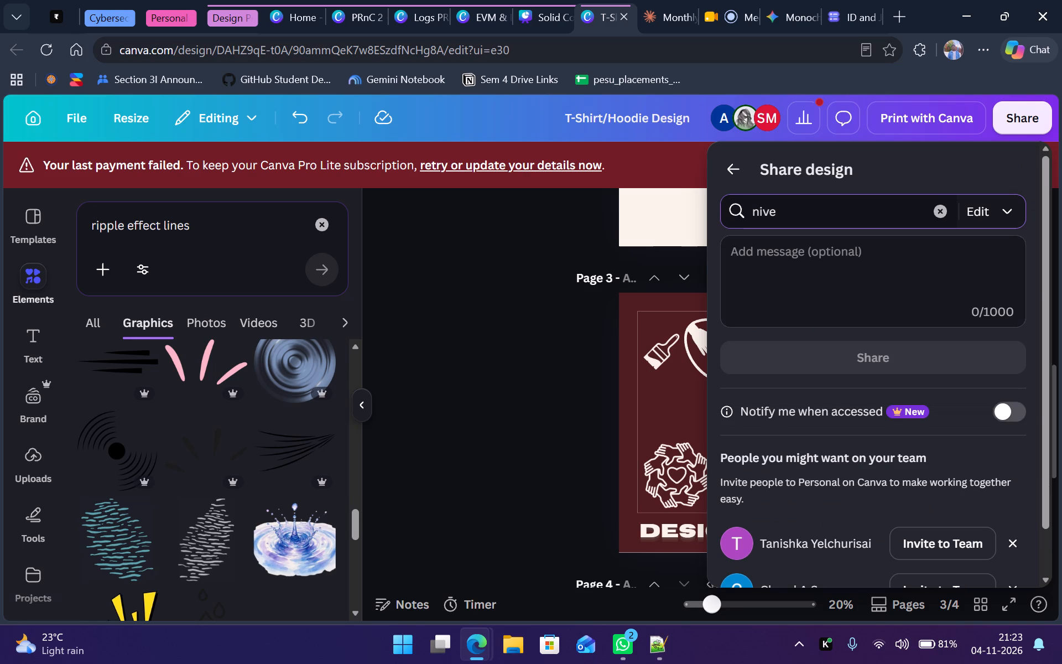
type("dita")
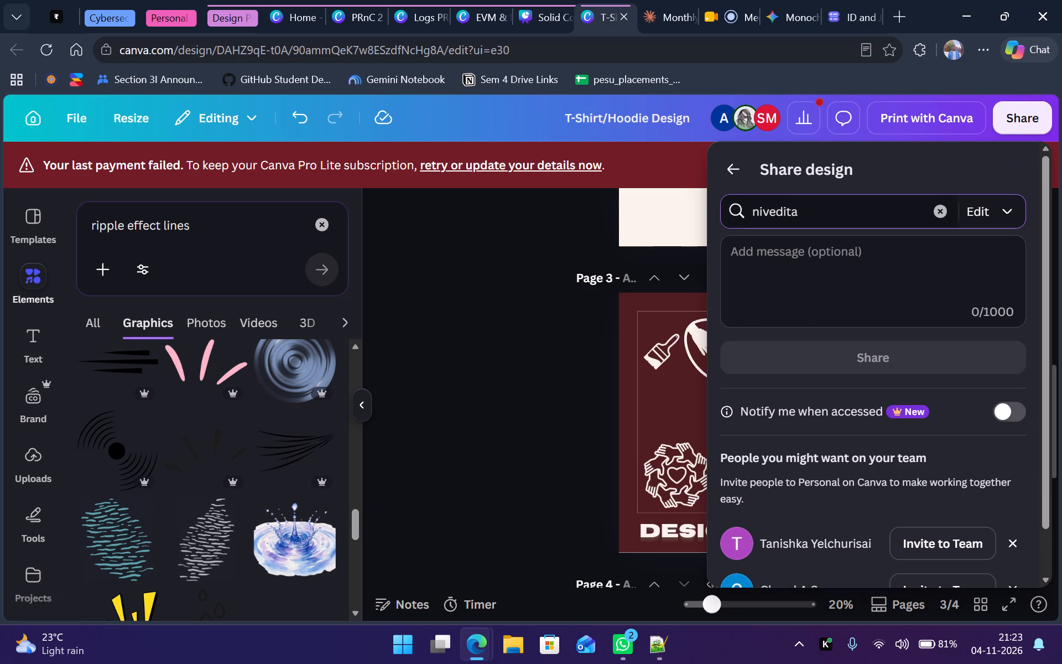
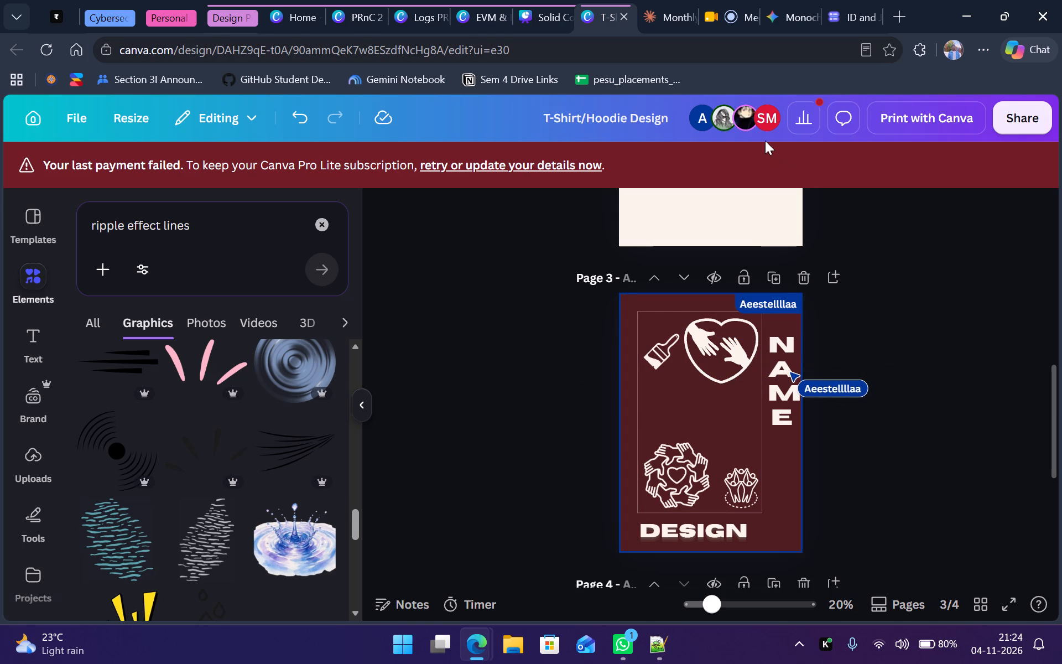
Check the access level of the collaborator shown just before SM among the people in the design.
left_click(746, 124)
left_click(973, 230)
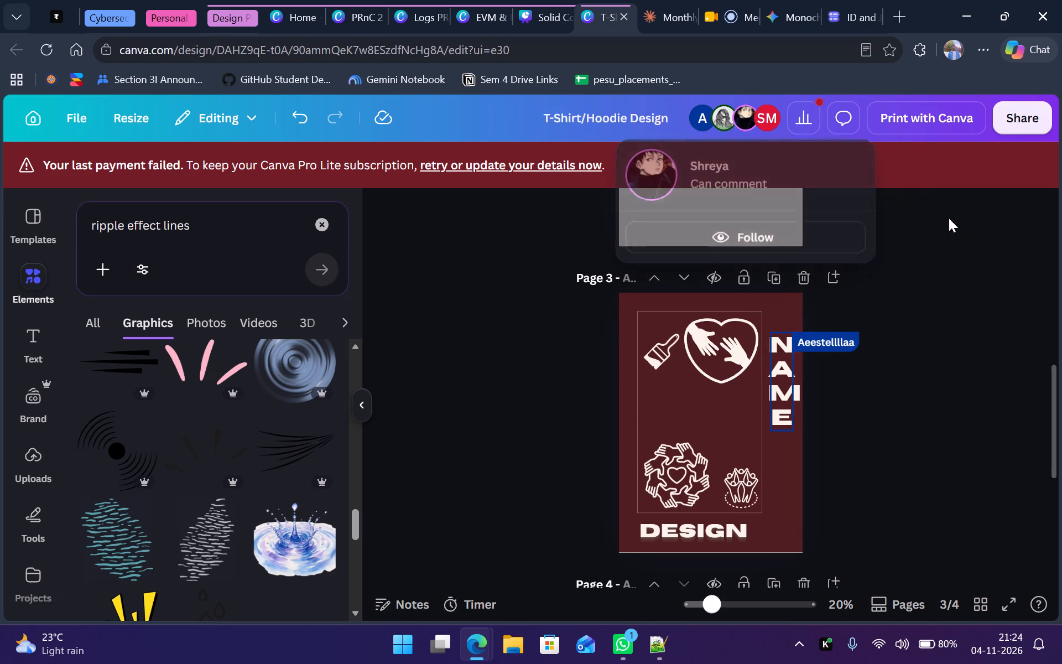
Open the design's comments for the current page.
left_click(843, 118)
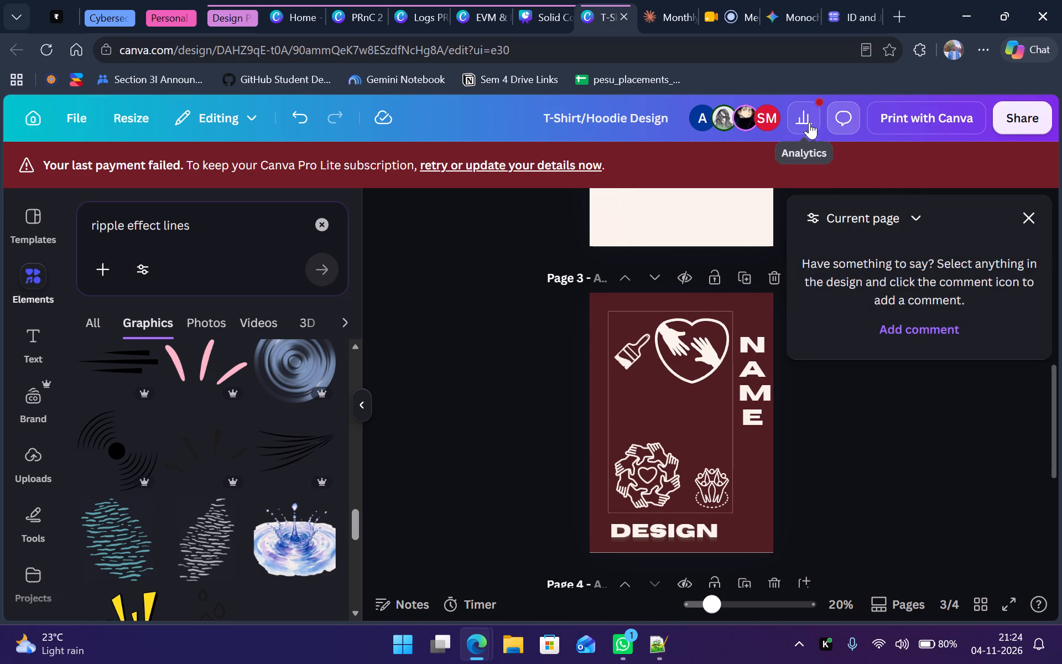
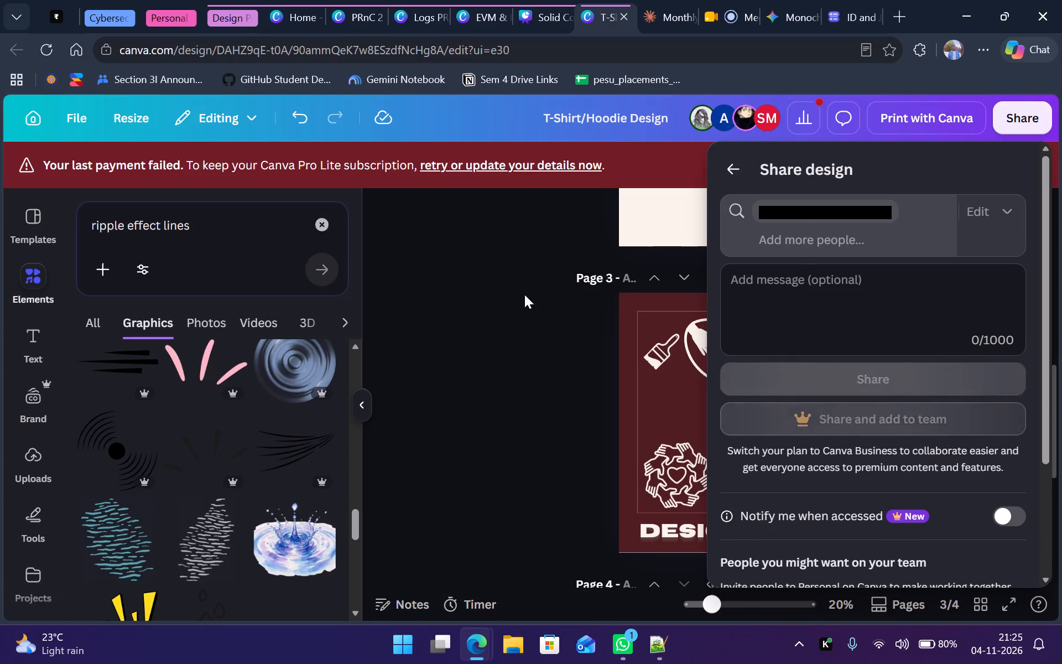
Remove the last collaborator with a pending invitation from the people who have access to the design.
scroll(869, 293, "down", 2)
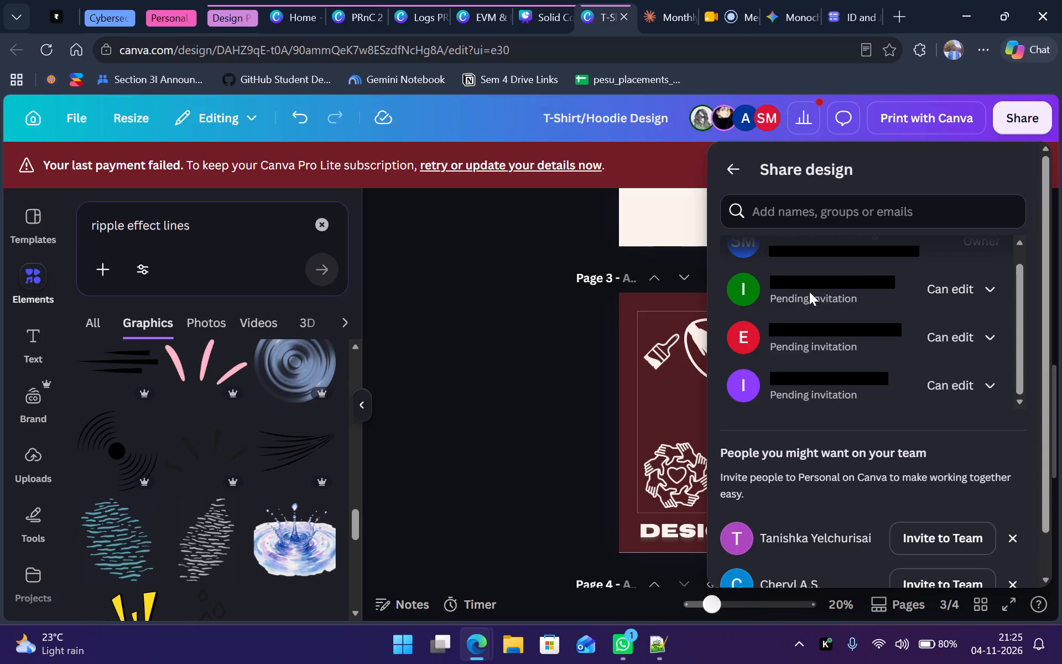
left_click(865, 383)
left_click(966, 390)
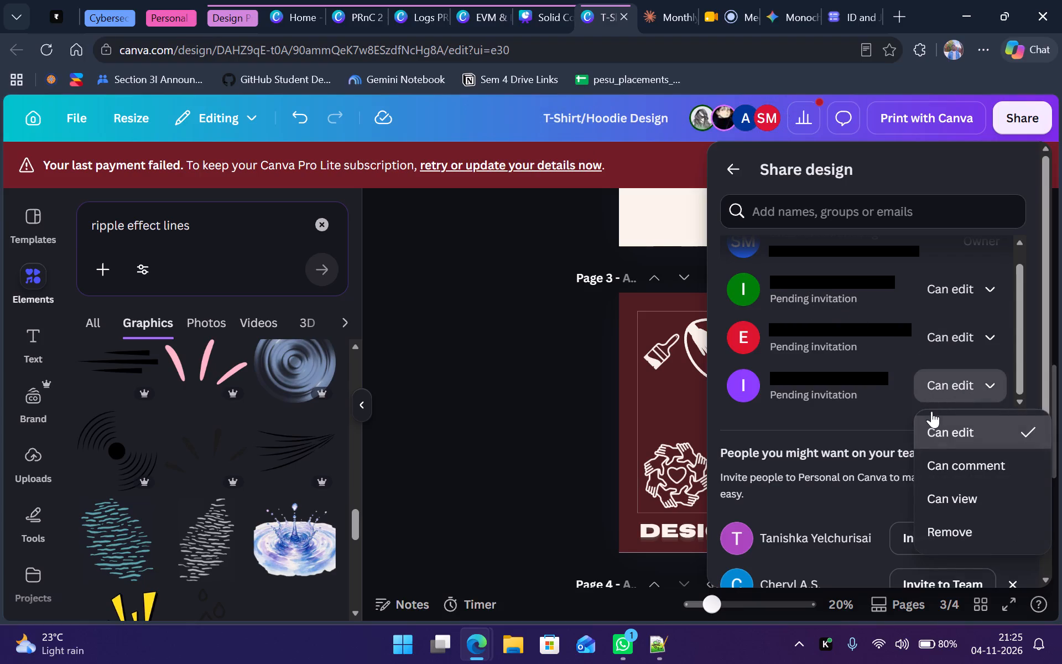
left_click(981, 526)
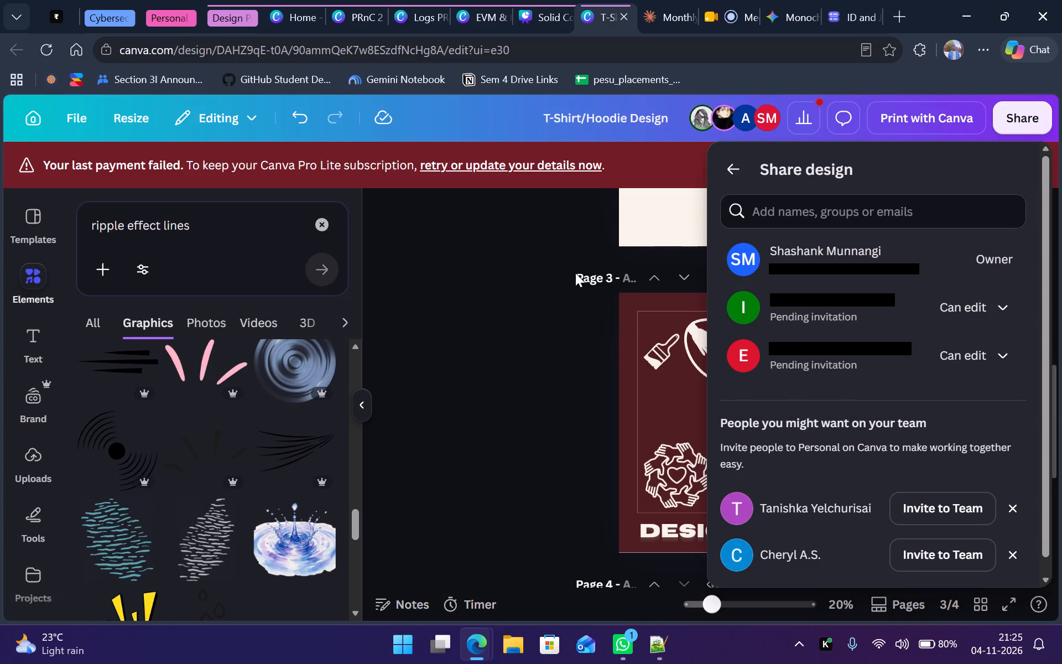
left_click(518, 273)
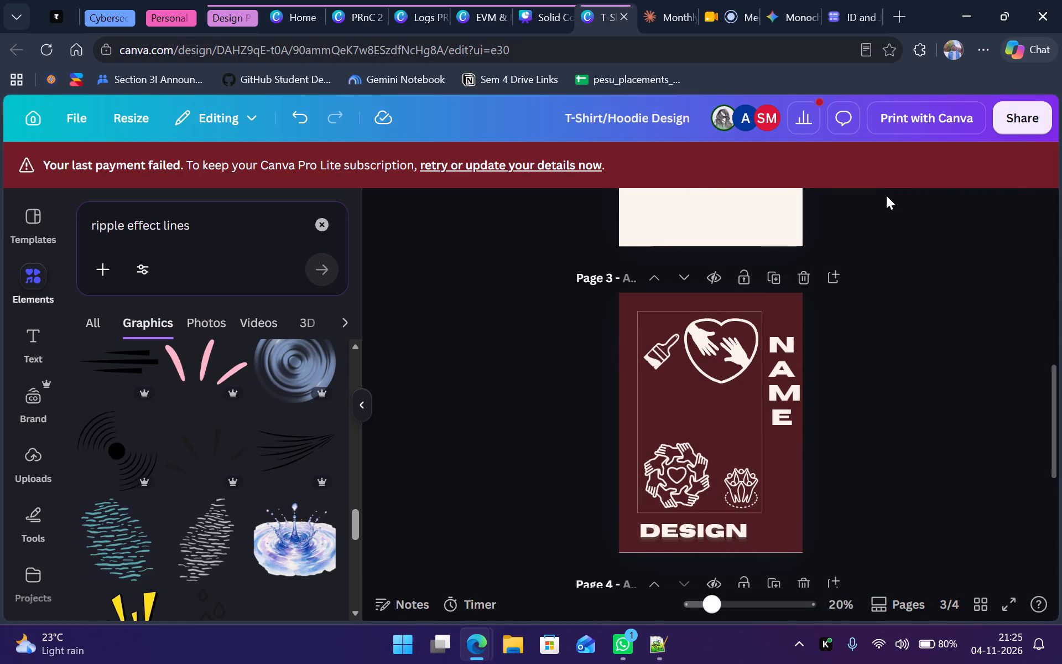
Reopen the design's sharing settings from page 1 and dismiss the Outlook access-request notification.
scroll(868, 311, "up", 4)
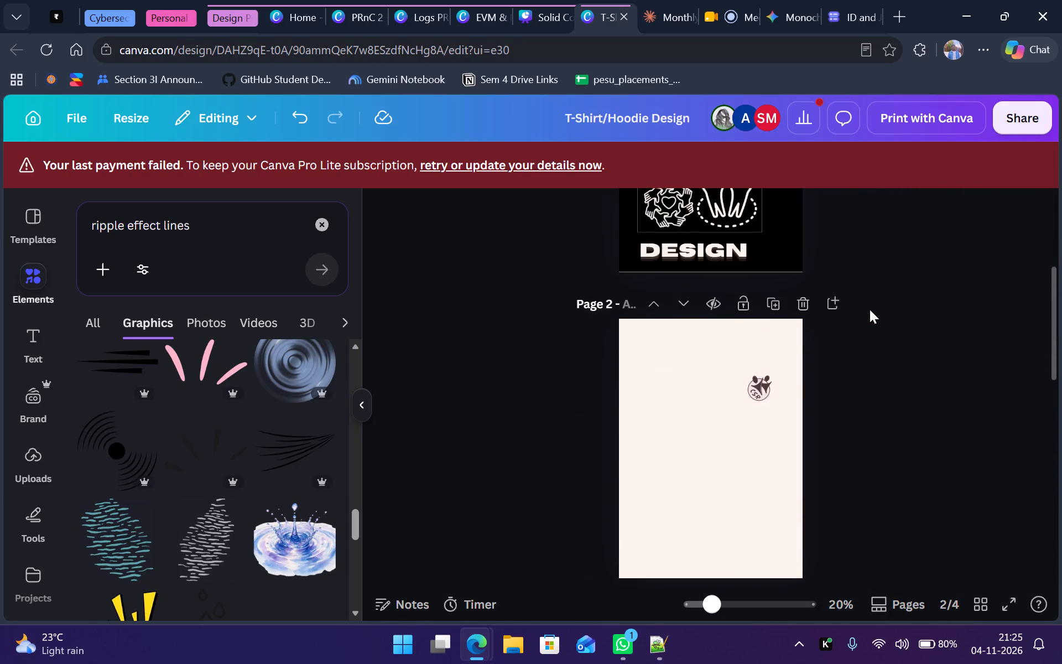
scroll(870, 309, "up", 3)
left_click(1016, 118)
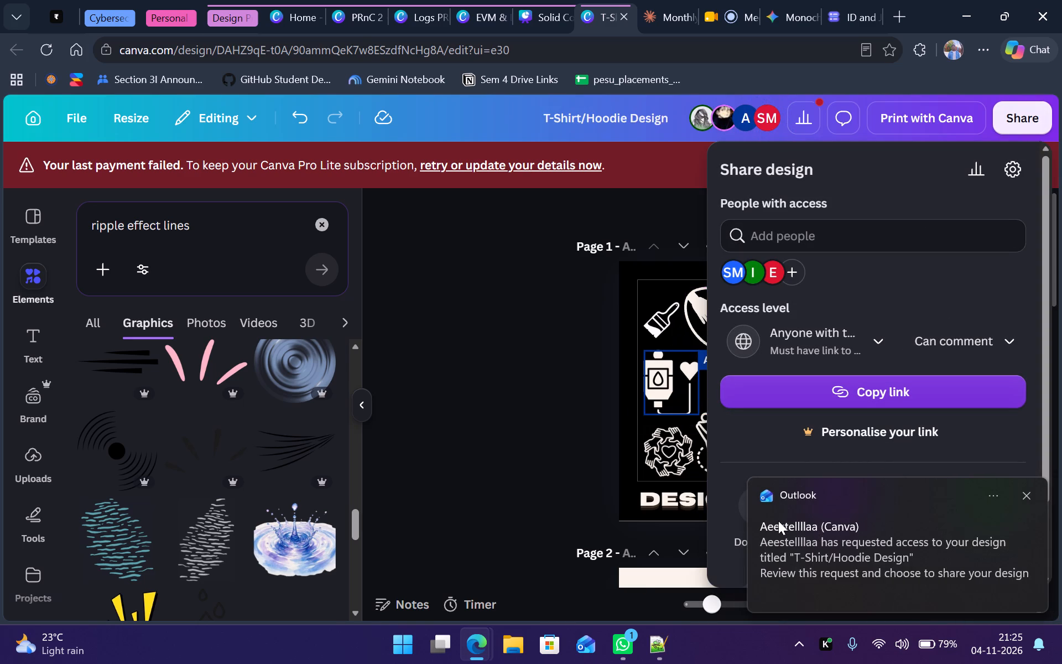
left_click_drag(774, 521, 1039, 557)
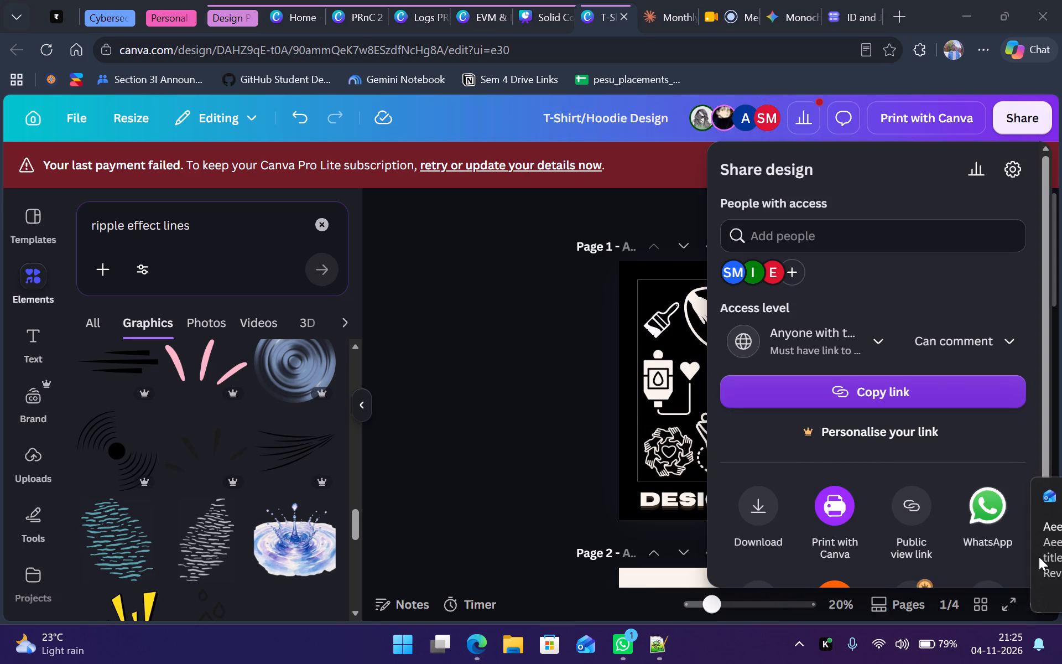
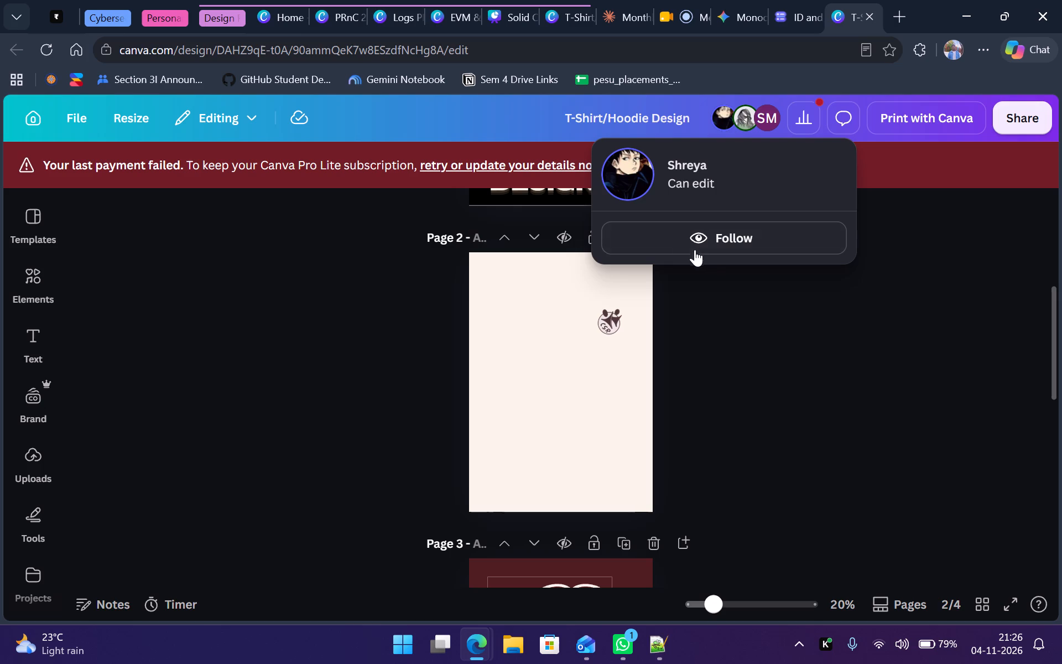
Switch to the other open window of the T-Shirt/Hoodie Design and look over pages 1 and 2.
left_click(756, 300)
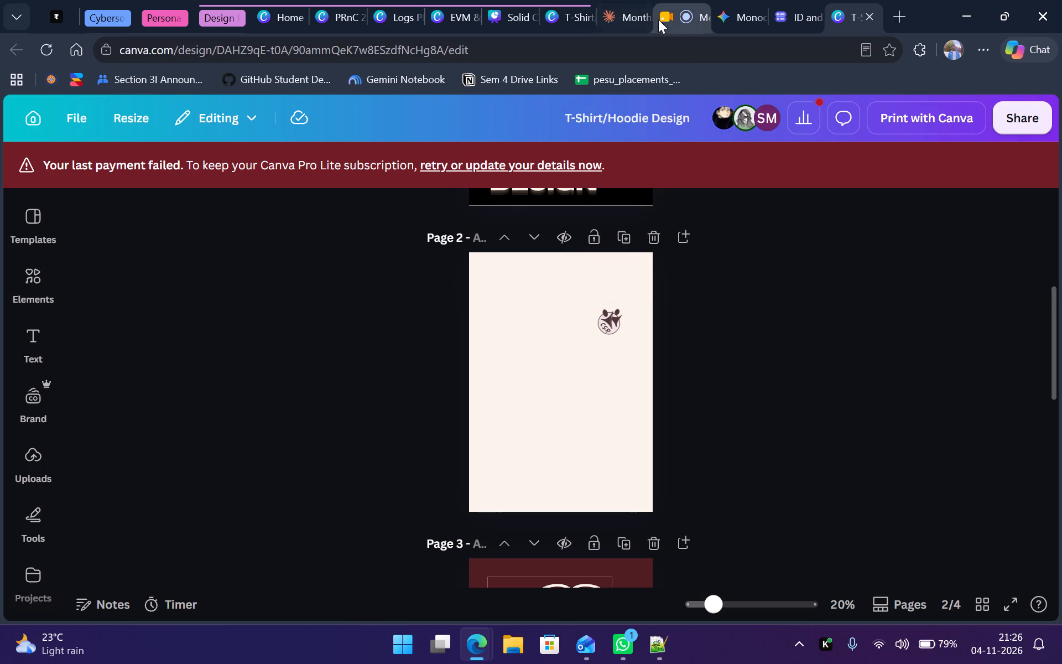
left_click(585, 0)
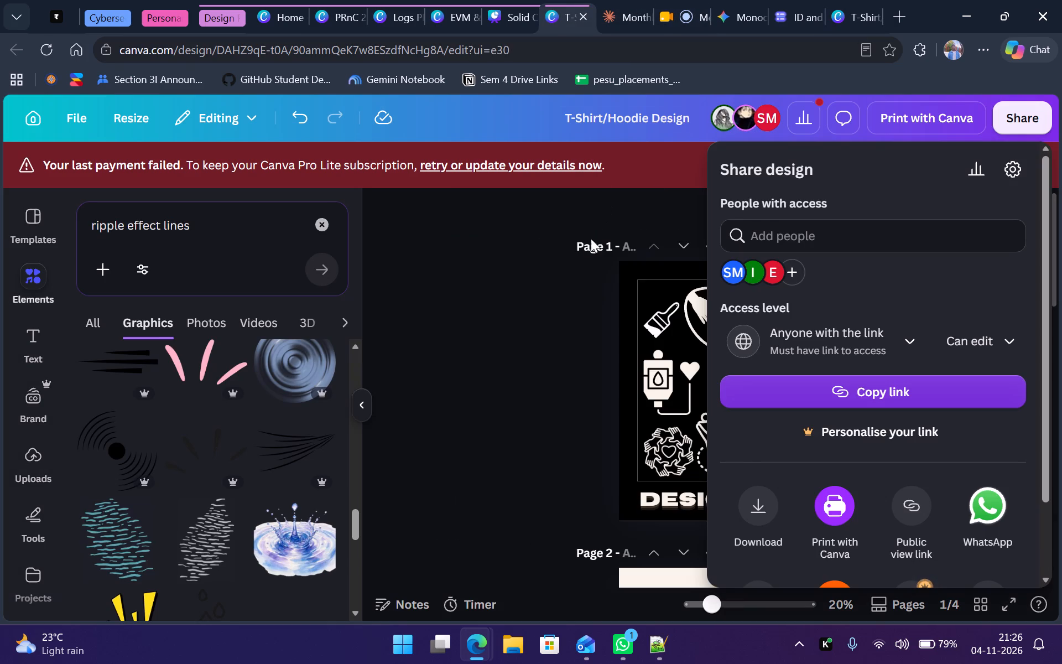
left_click(586, 243)
scroll(892, 282, "down", 4)
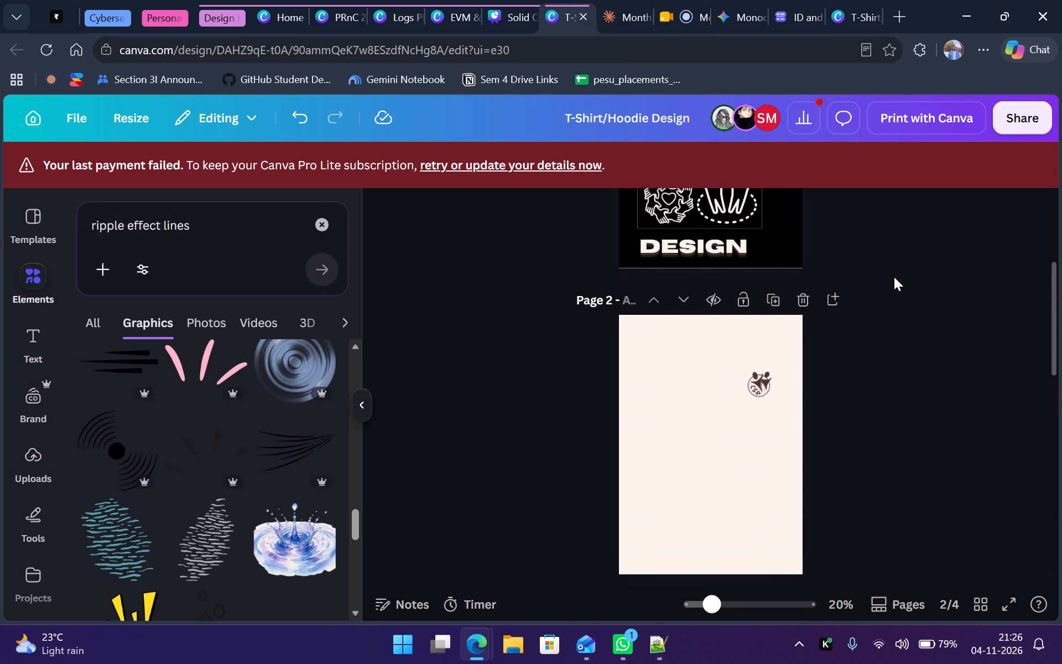
scroll(894, 276, "up", 6)
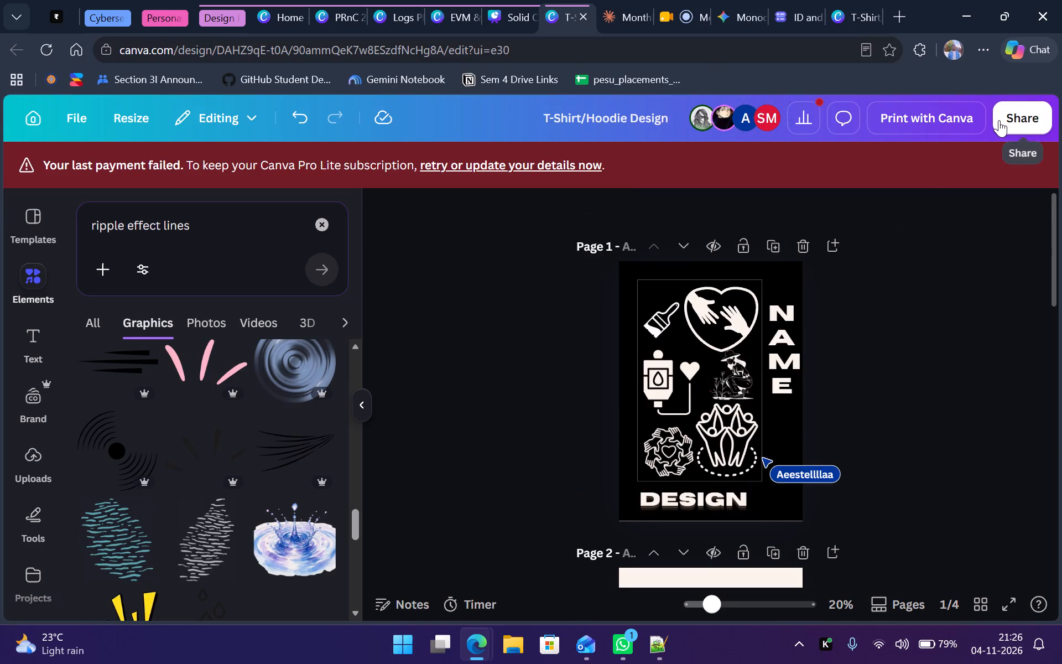
Remove pending invitee E from the people with access to the design.
left_click(999, 120)
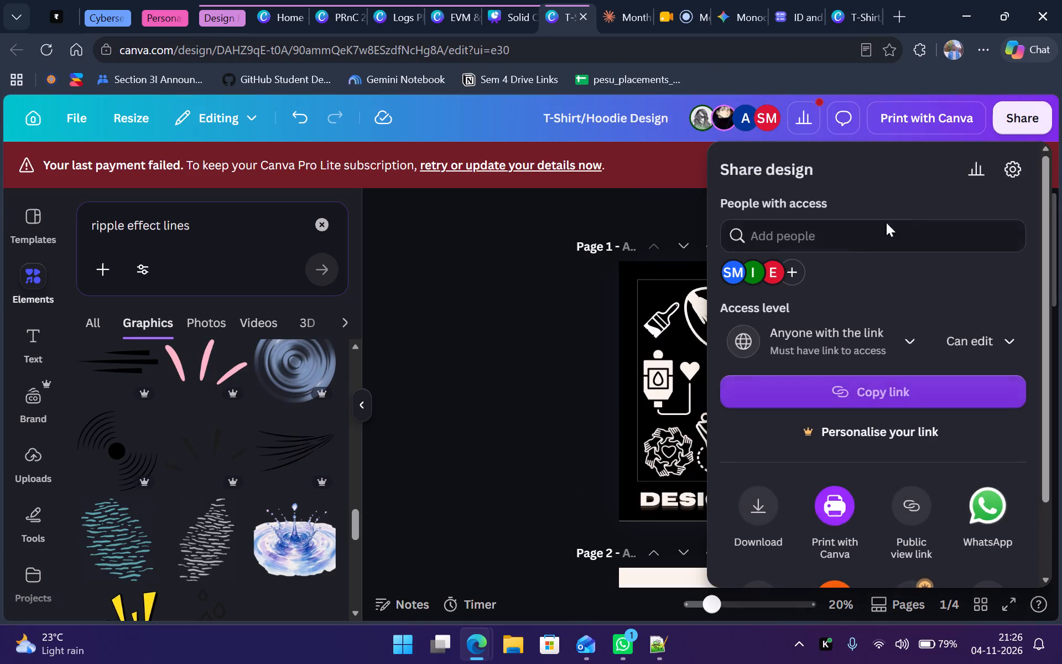
scroll(820, 324, "down", 3)
scroll(781, 287, "up", 3)
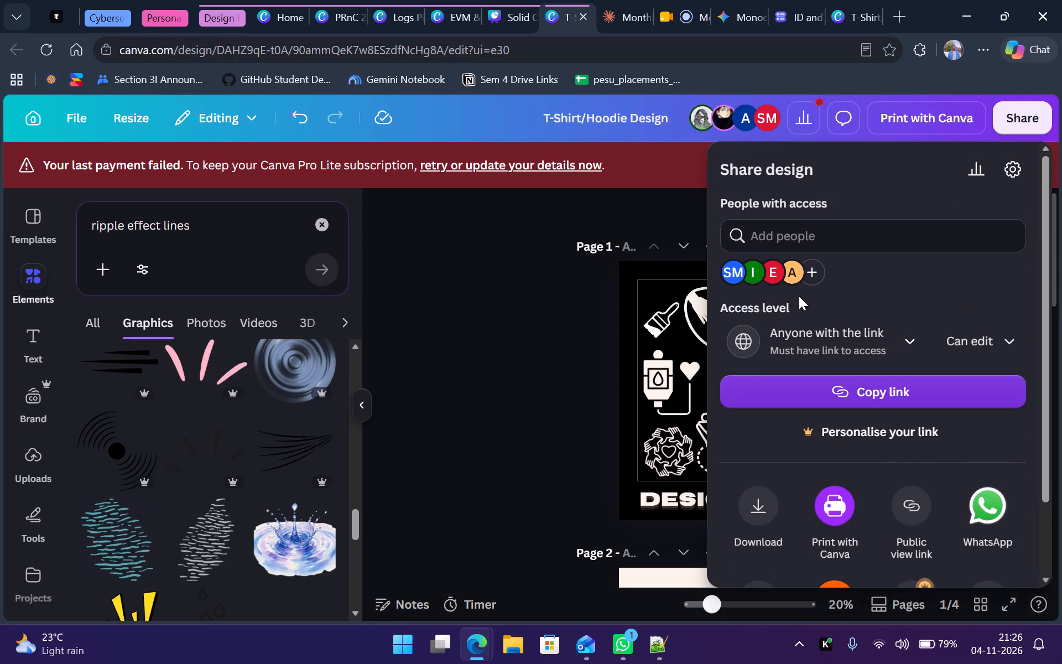
left_click(773, 271)
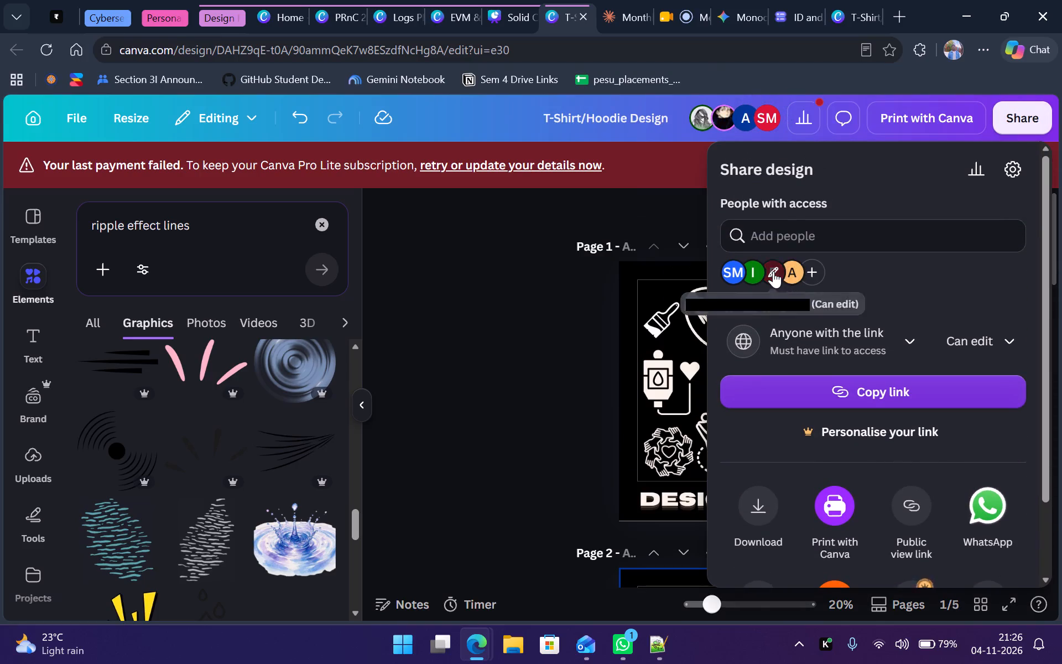
scroll(944, 360, "down", 3)
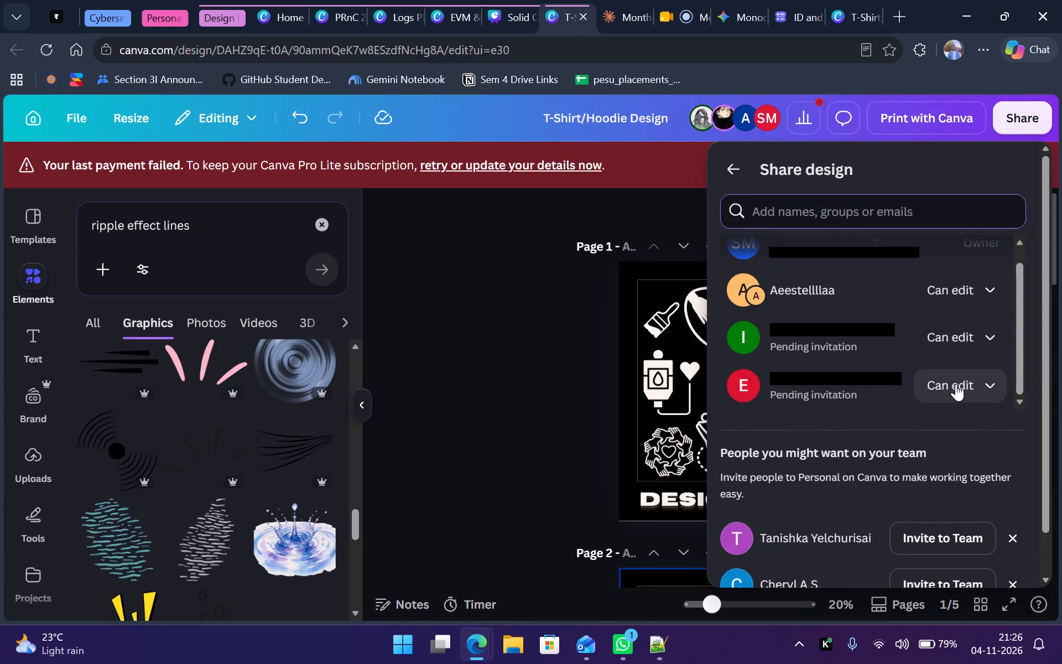
left_click(956, 384)
left_click(957, 526)
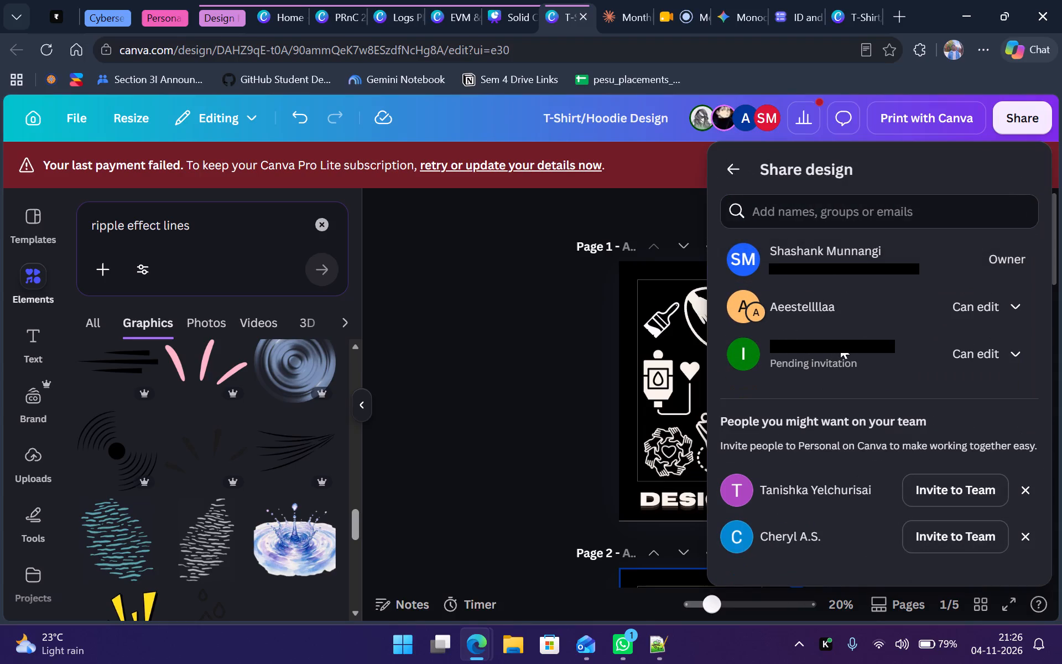
Check the access options for collaborator A in the design's sharing settings.
left_click(973, 311)
left_click(835, 302)
left_click(520, 340)
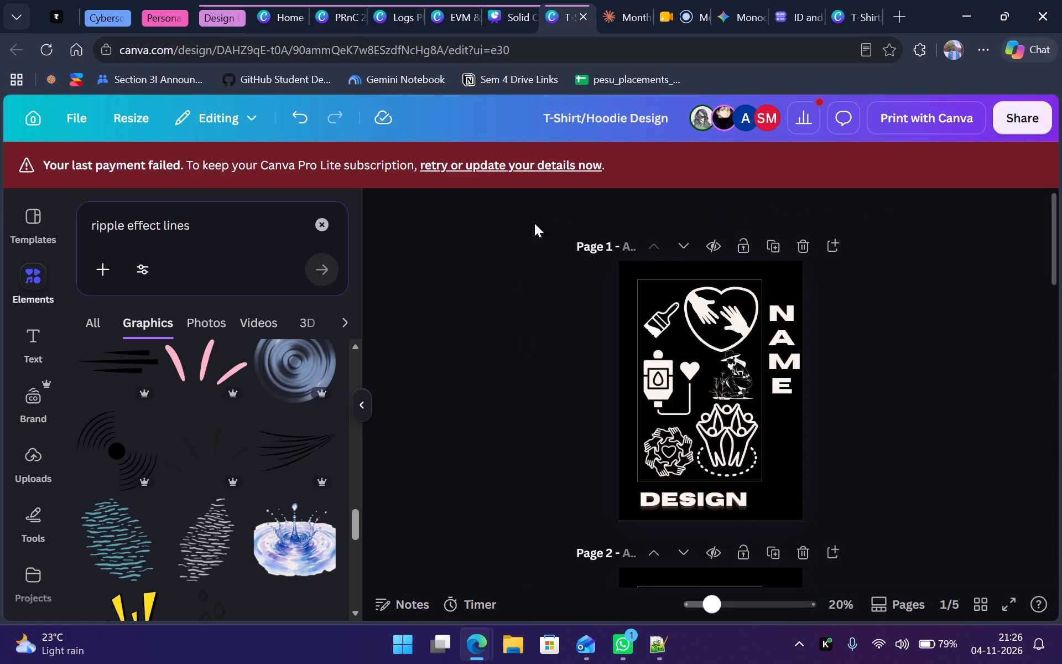
Look at the volunteering graphics layout on page 2.
scroll(908, 324, "down", 4)
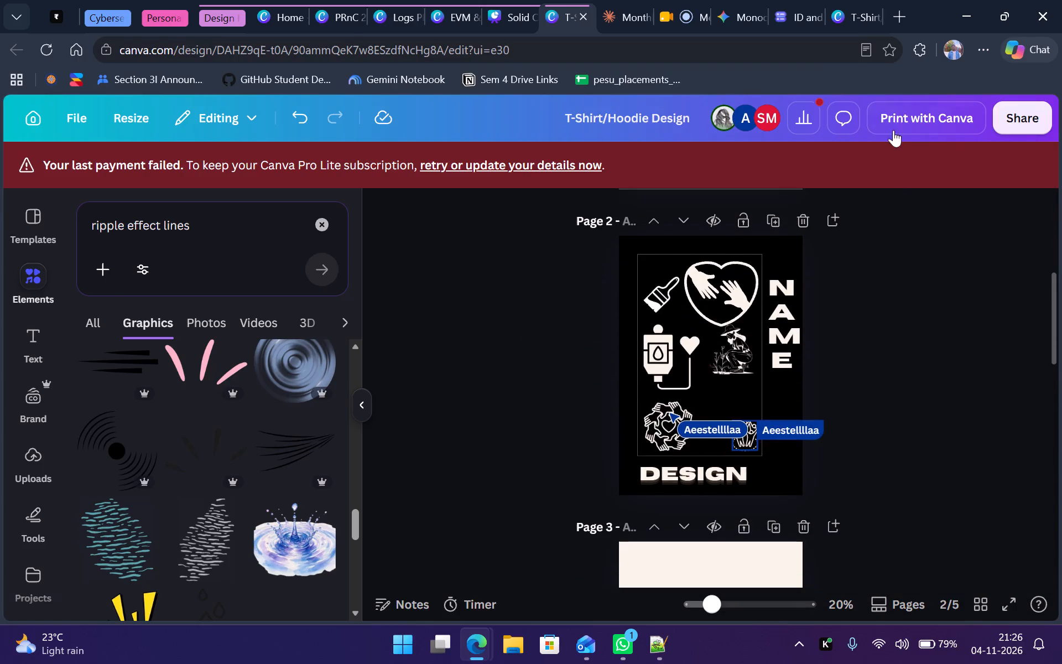